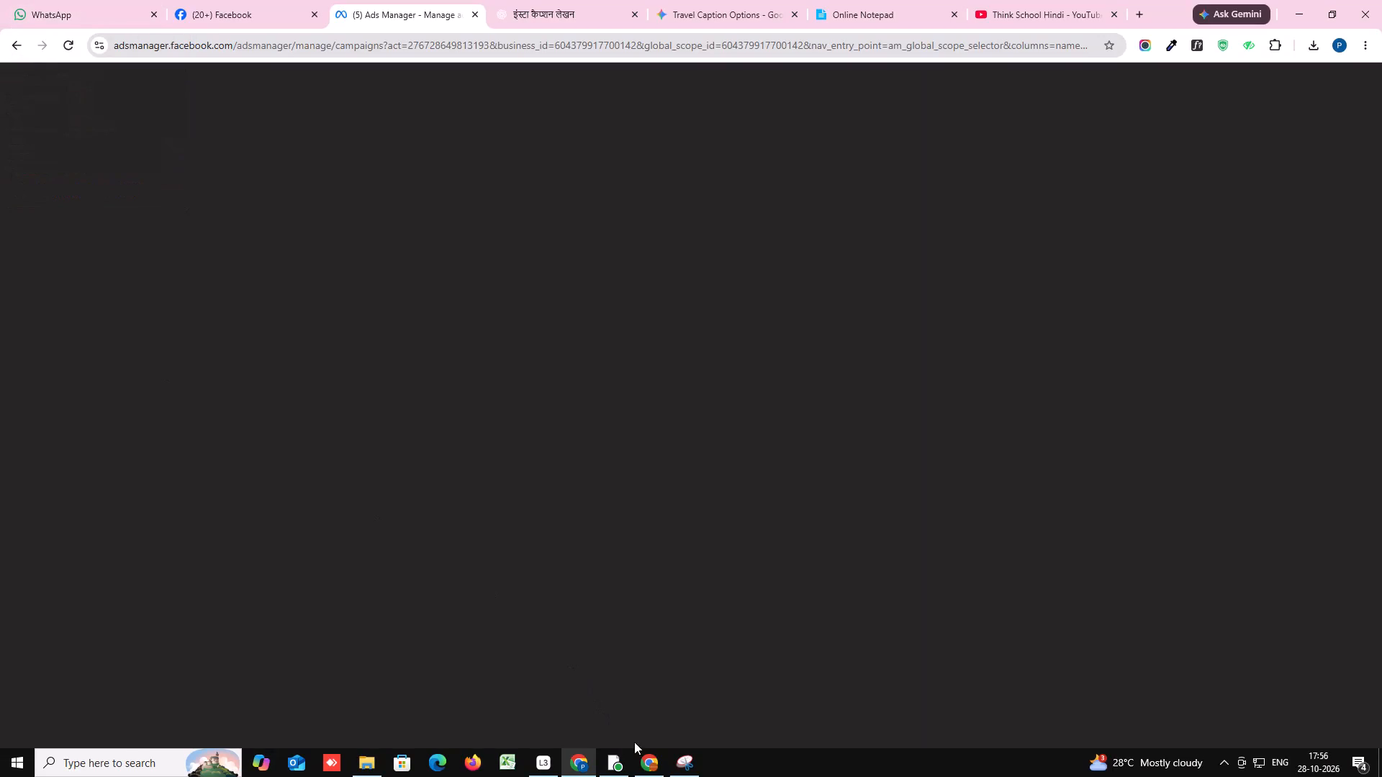
# Switch to the browser window holding the Vastraaya store and open its Ethnic Sarees collection.
pyautogui.click(651, 763)
pyautogui.click(871, 504)
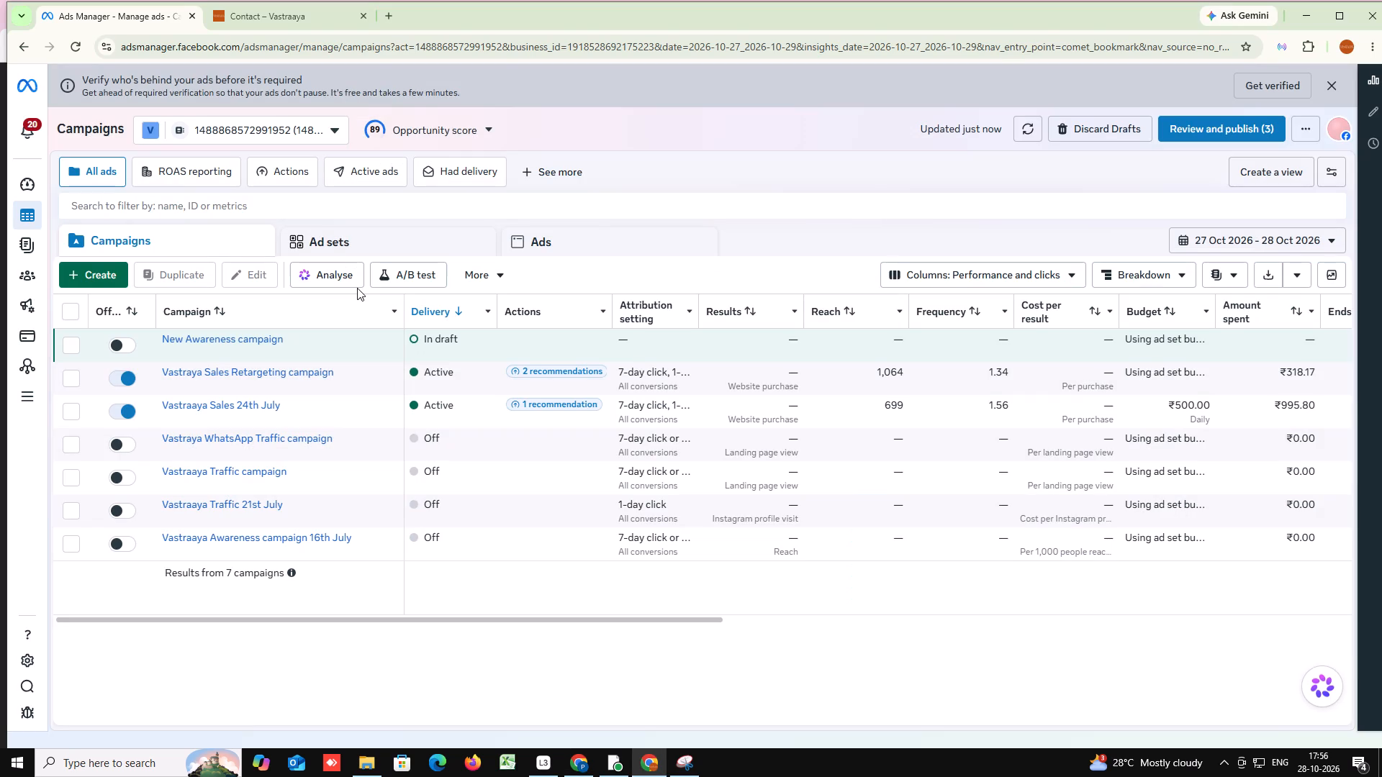
pyautogui.click(294, 6)
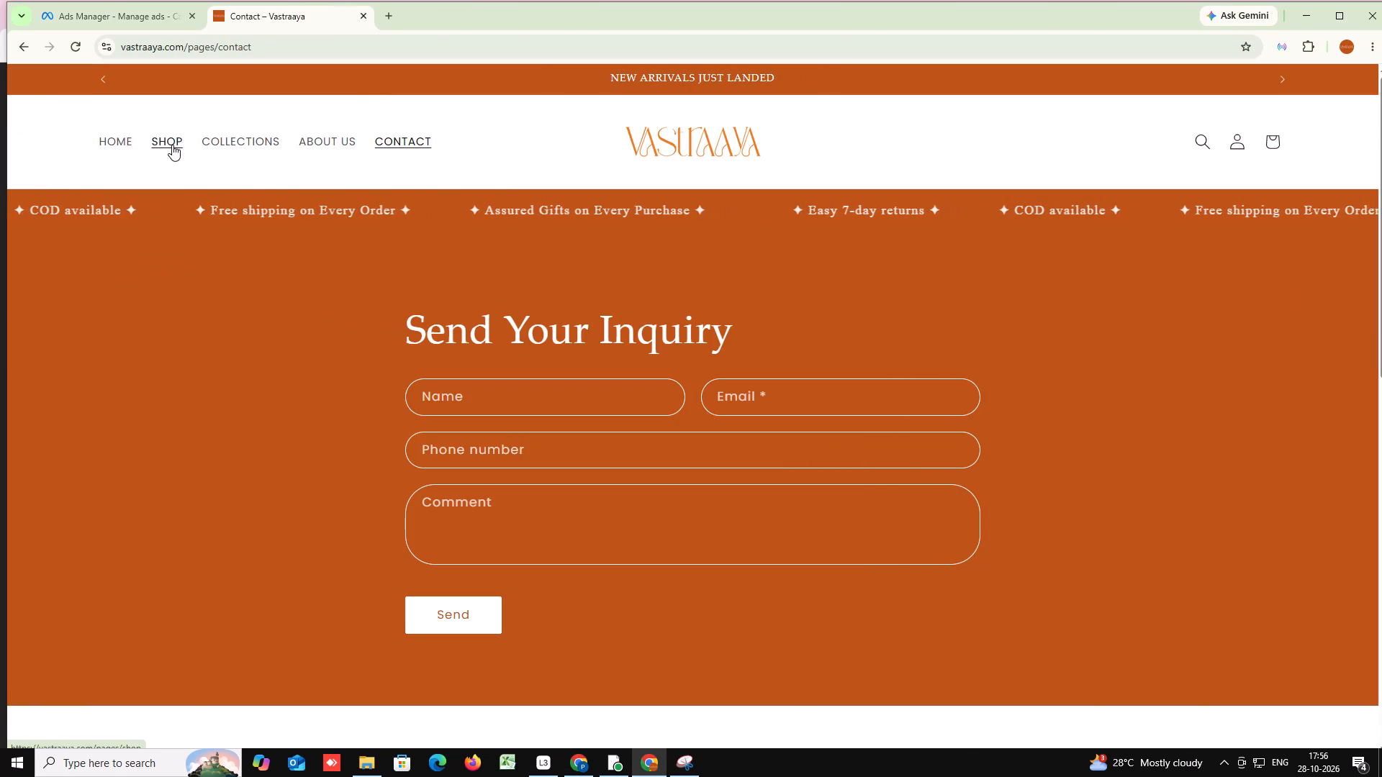
pyautogui.click(241, 145)
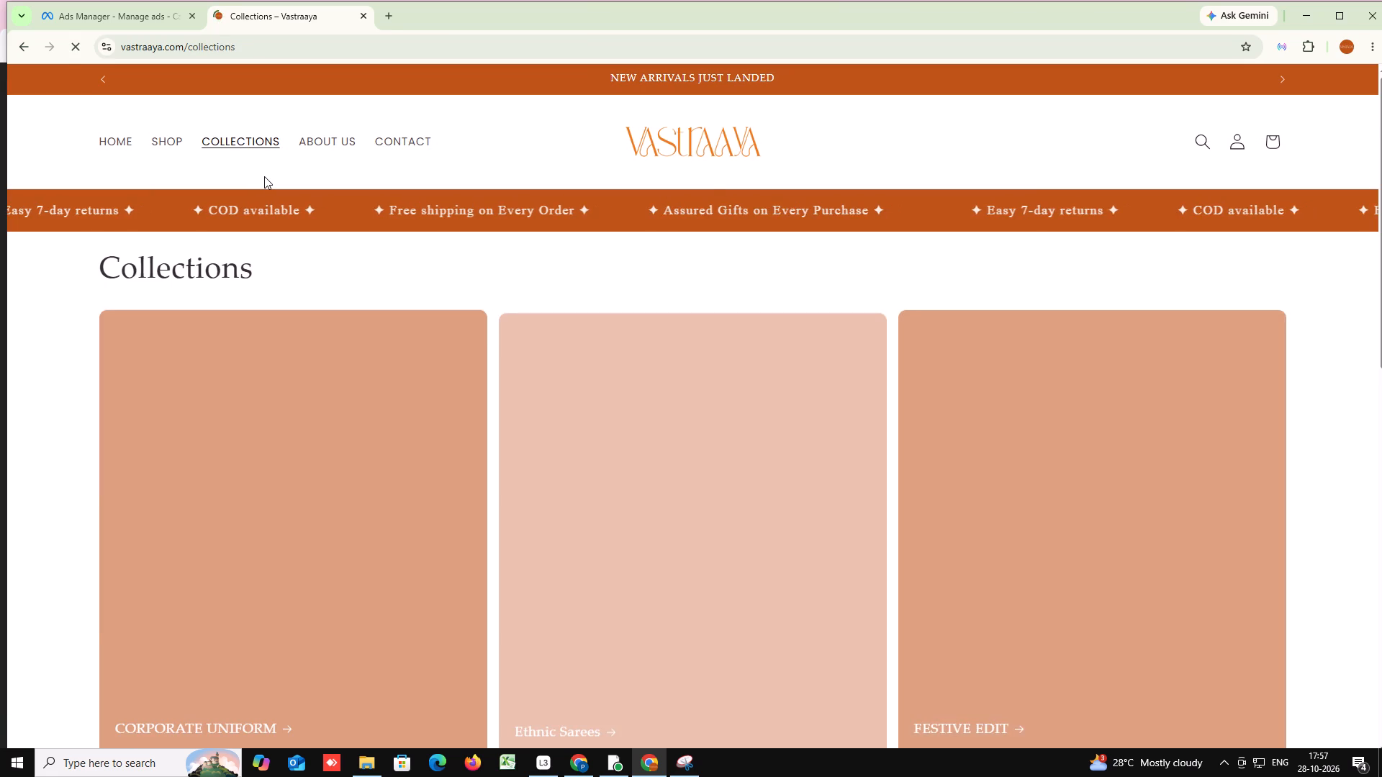
pyautogui.scroll(-3, 268, 207)
pyautogui.click(685, 410)
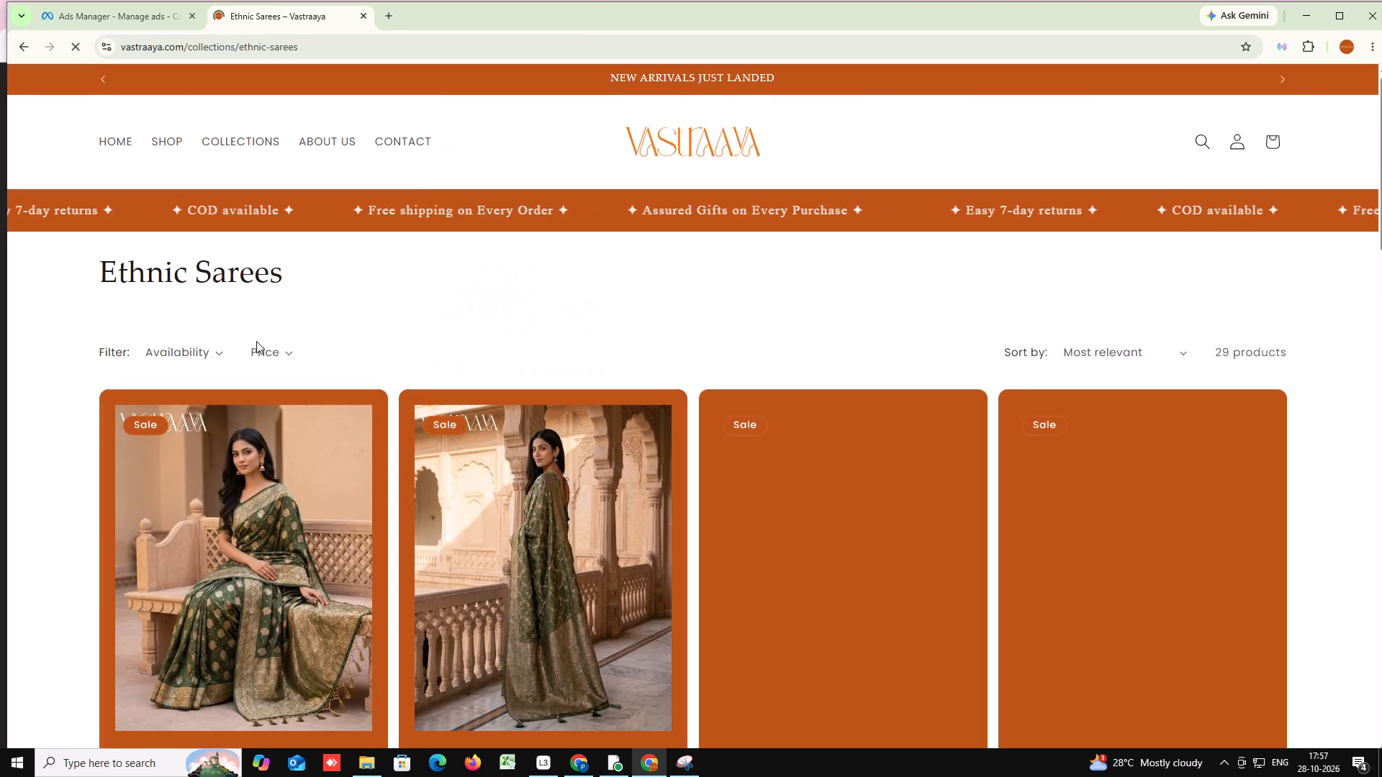
# Look through the Ethnic Sarees collection, examining the saree designs, names and prices on offer.
pyautogui.scroll(-5, 60, 401)
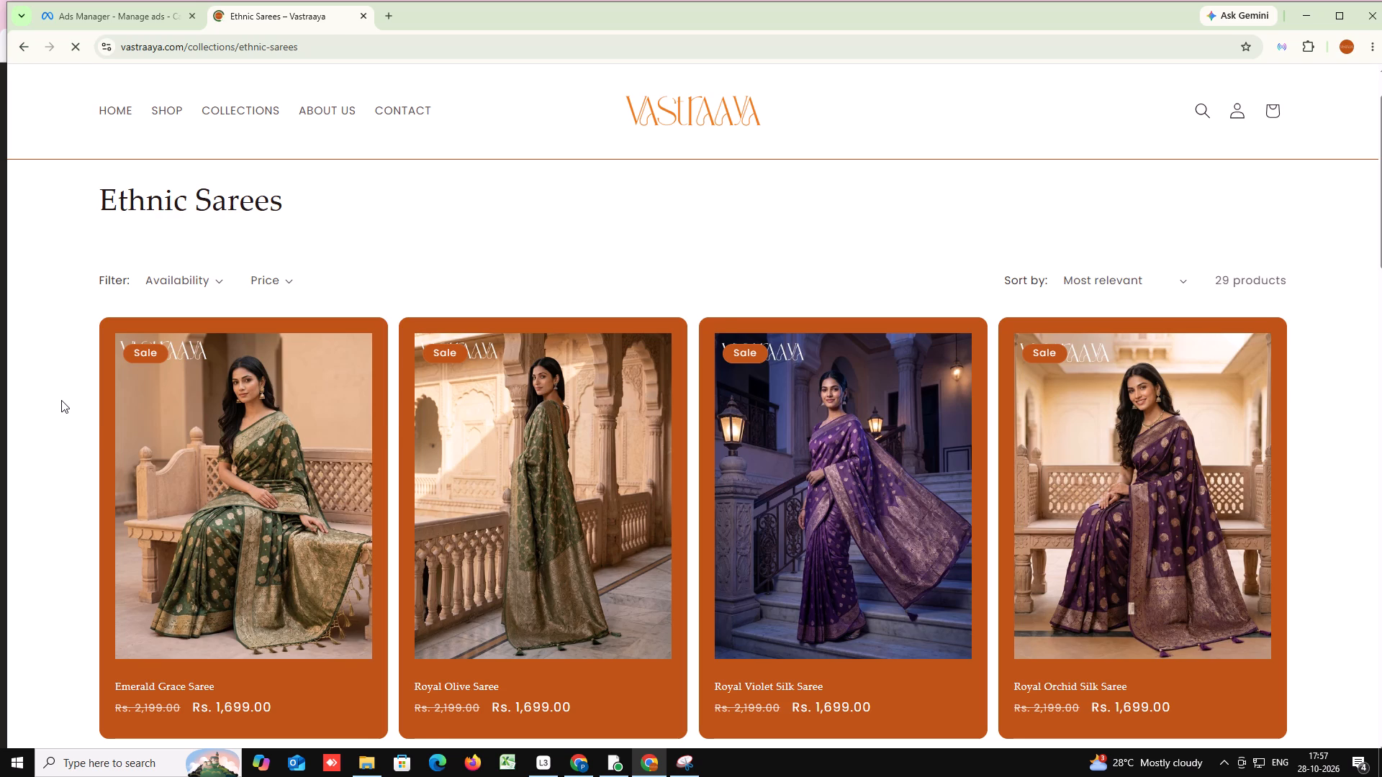
pyautogui.scroll(-3, 61, 400)
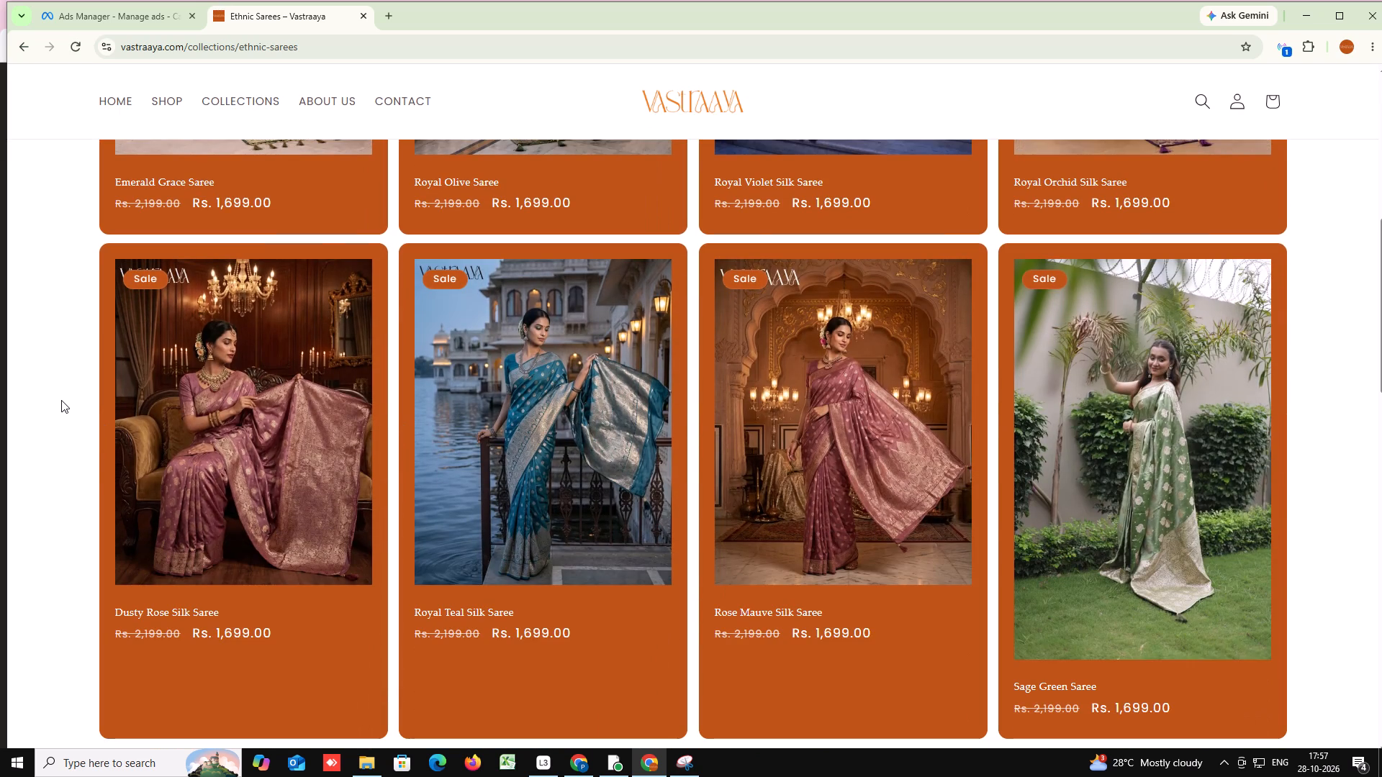
pyautogui.scroll(-3, 61, 400)
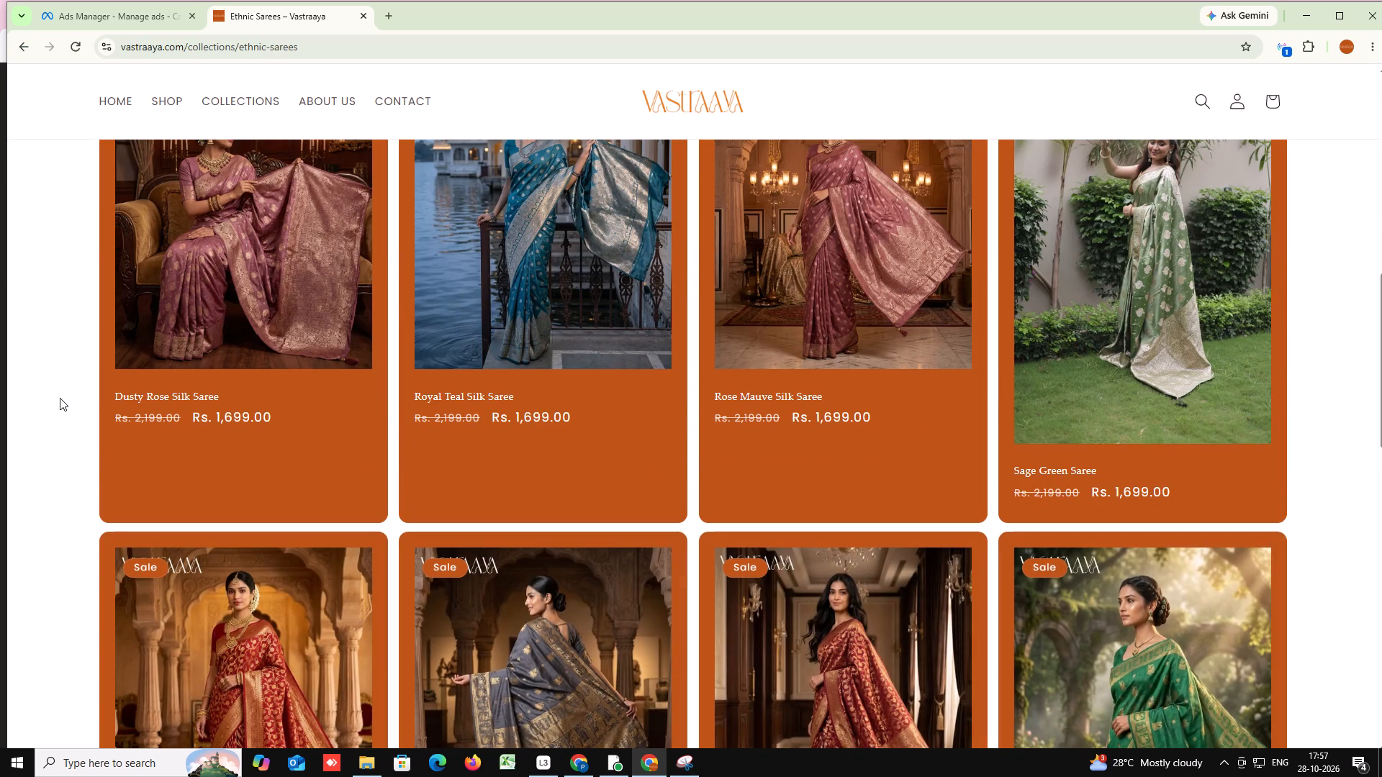
pyautogui.scroll(-10, 60, 398)
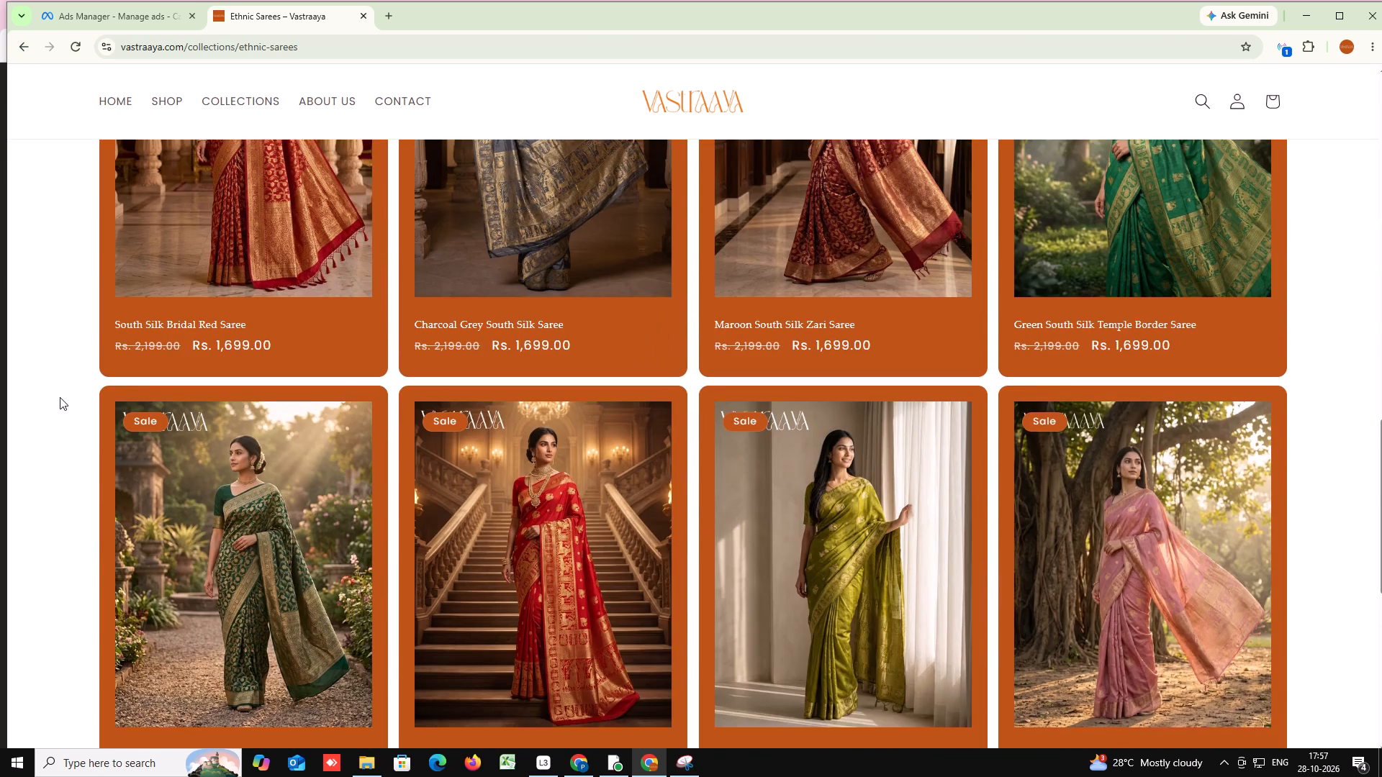
# Go to page 2 of the Ethnic Sarees collection and examine the sarees and prices listed there.
pyautogui.scroll(-2, 60, 397)
pyautogui.click(691, 578)
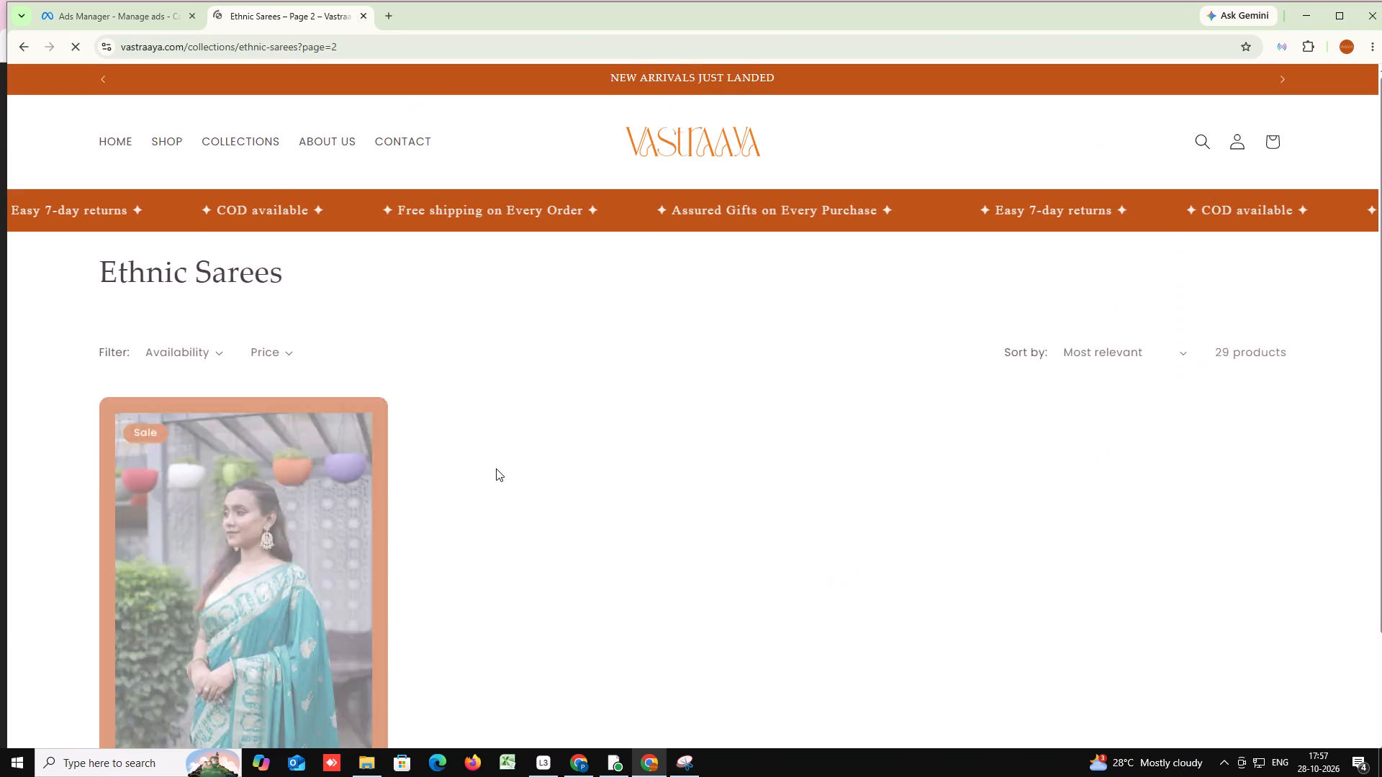
pyautogui.scroll(-5, 497, 468)
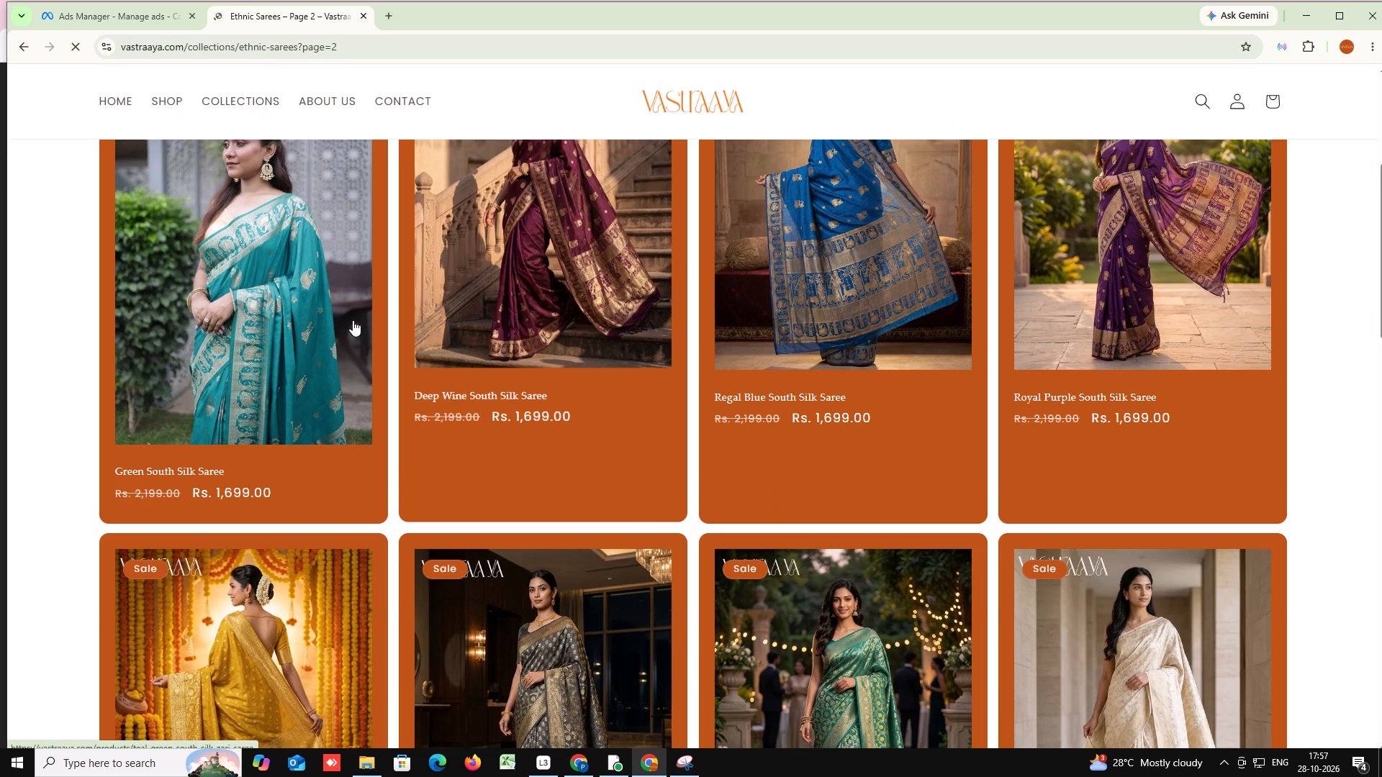
pyautogui.scroll(1, 355, 320)
pyautogui.scroll(-3, 463, 376)
pyautogui.scroll(3, 465, 374)
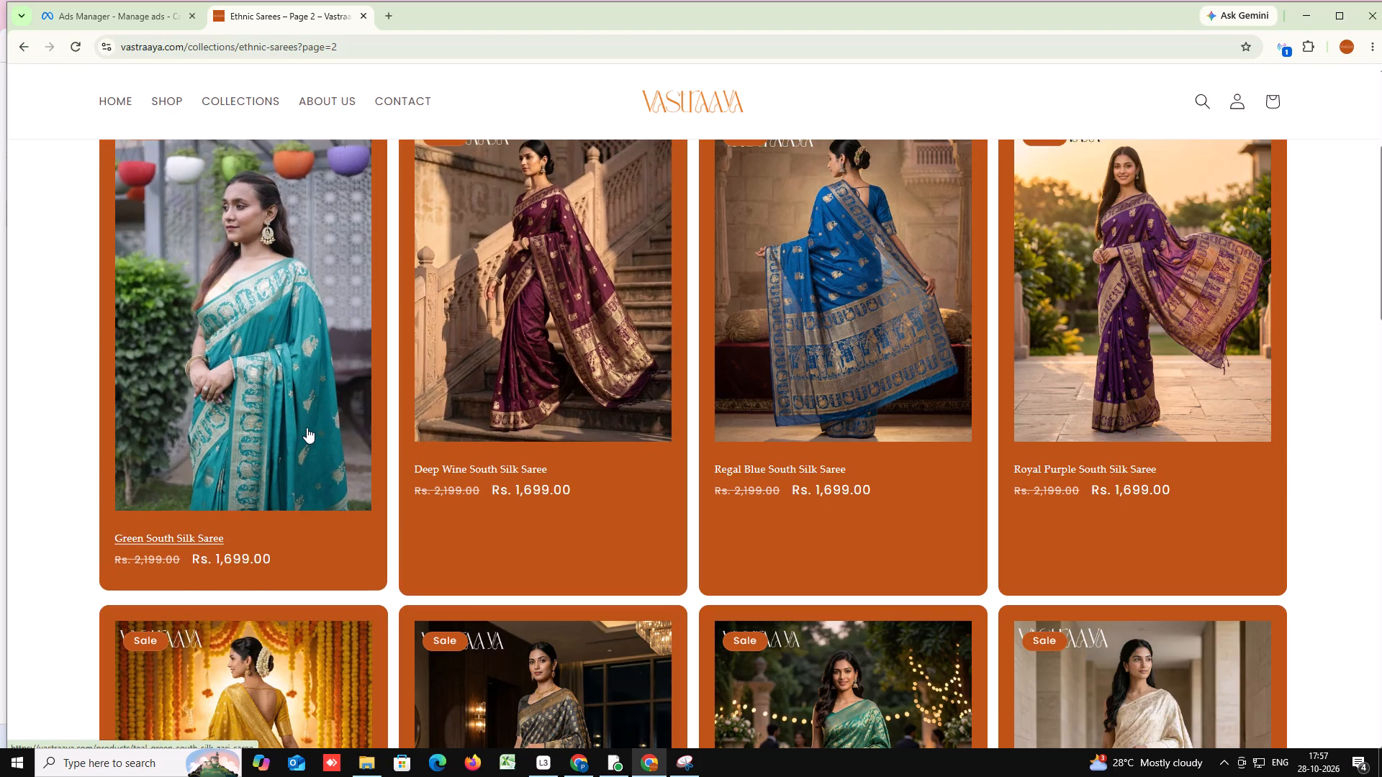
# Open facebook.com in a new browser tab.
pyautogui.click(386, 14)
pyautogui.click(351, 45)
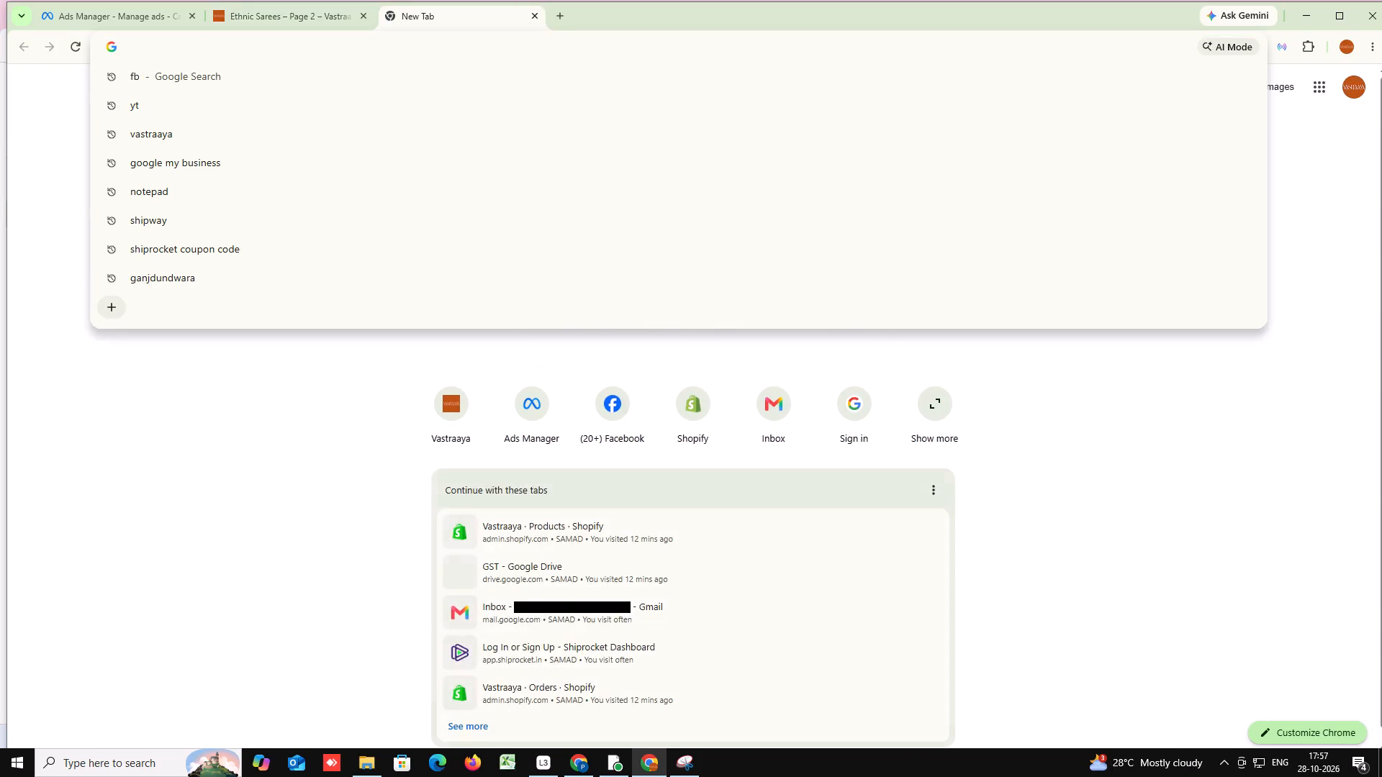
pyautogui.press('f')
pyautogui.click(239, 76)
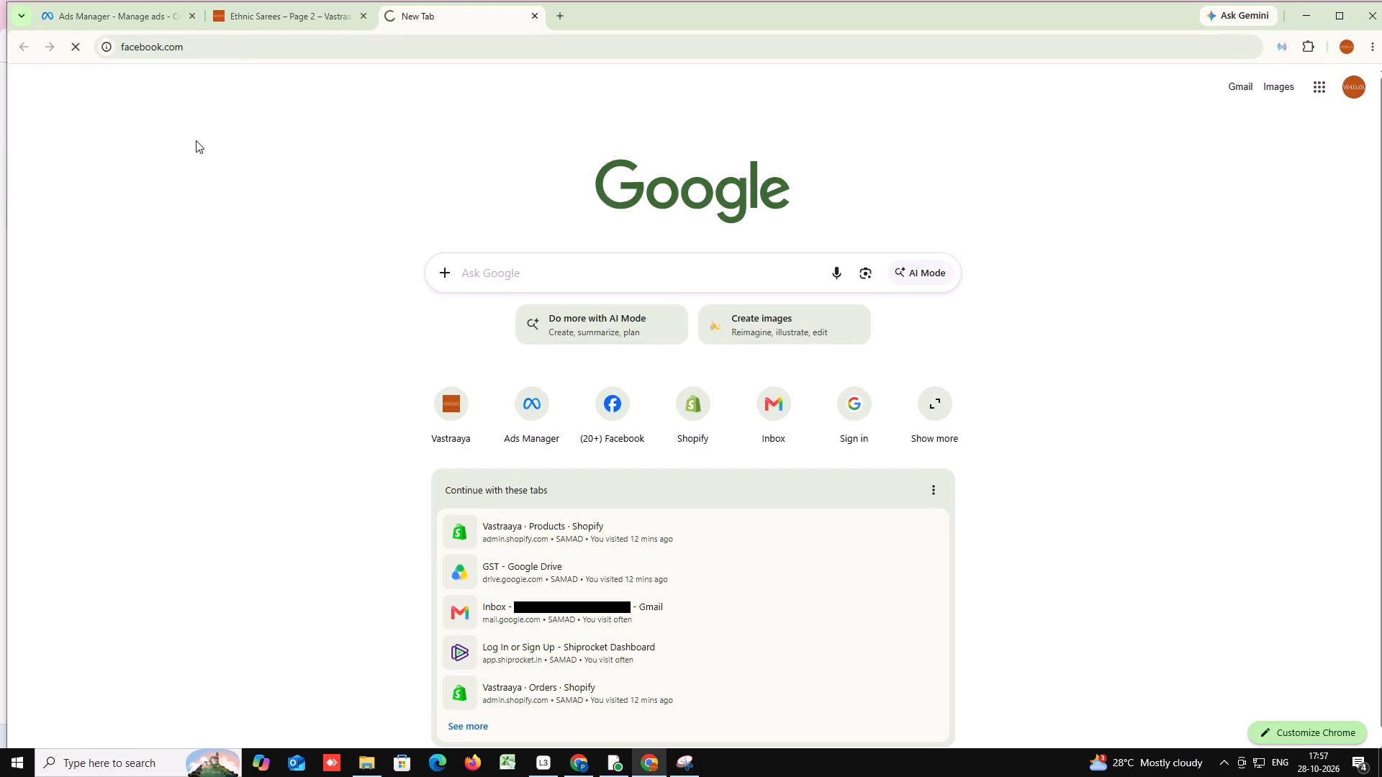
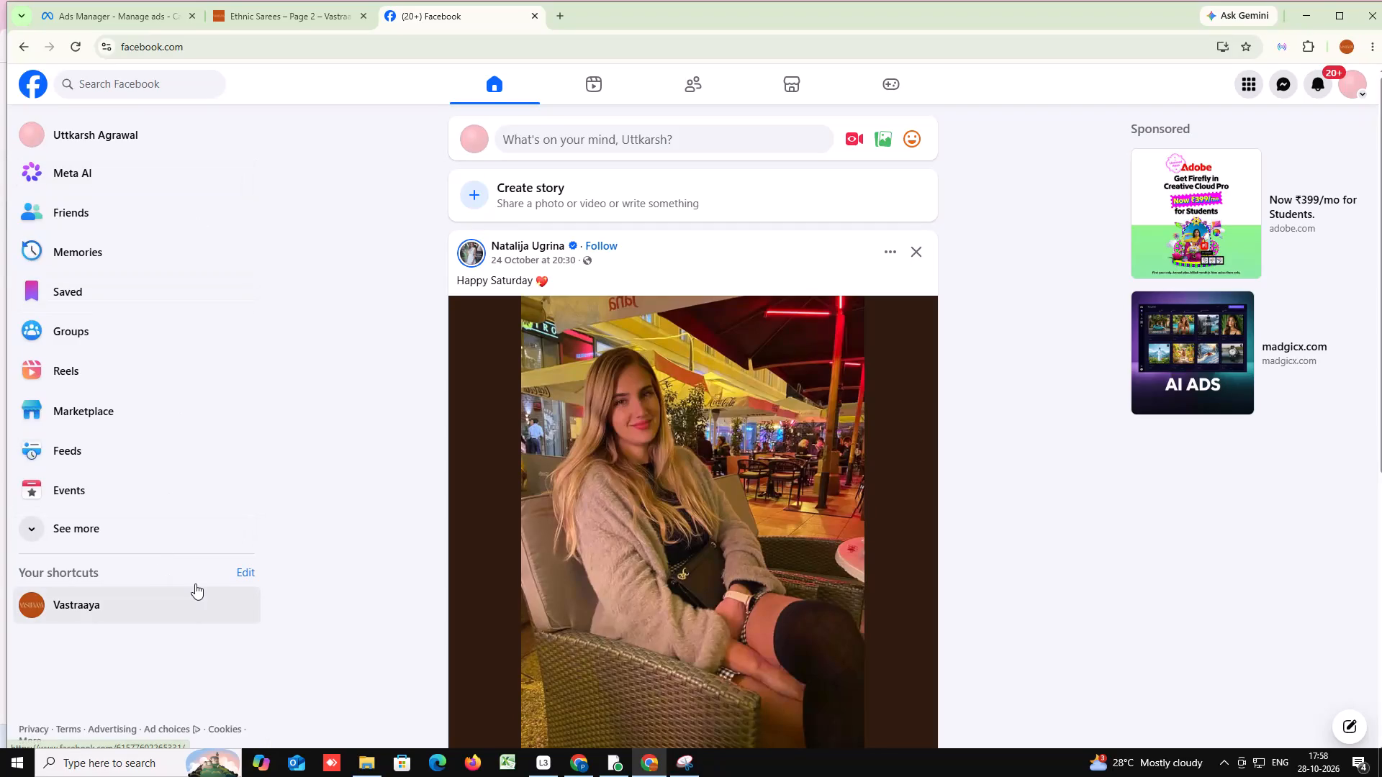
# Open the Vastraaya Page from the Facebook shortcuts.
pyautogui.click(104, 598)
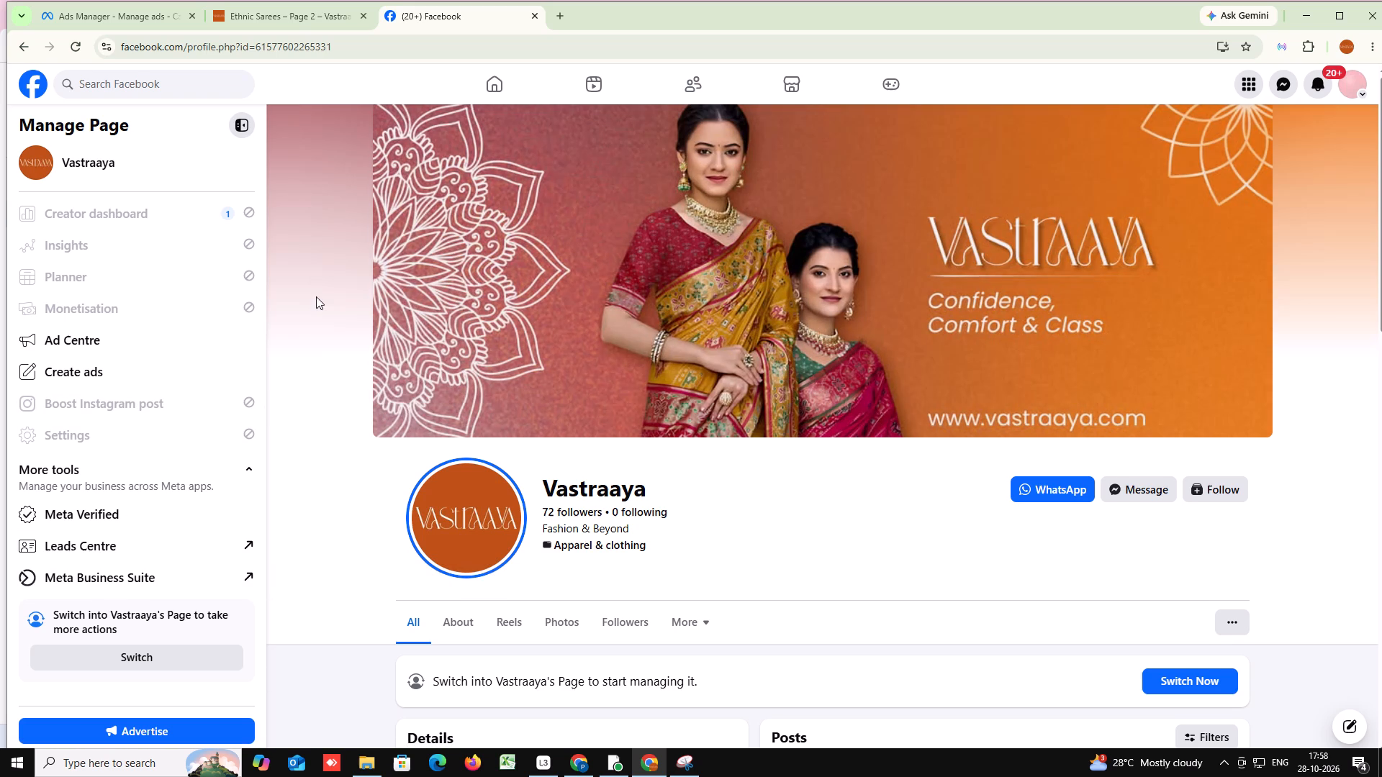
# Look through the Vastraaya Page, examining its business details, photos and the feed of festive, saree and reel posts.
pyautogui.scroll(-4, 316, 296)
pyautogui.scroll(11, 379, 301)
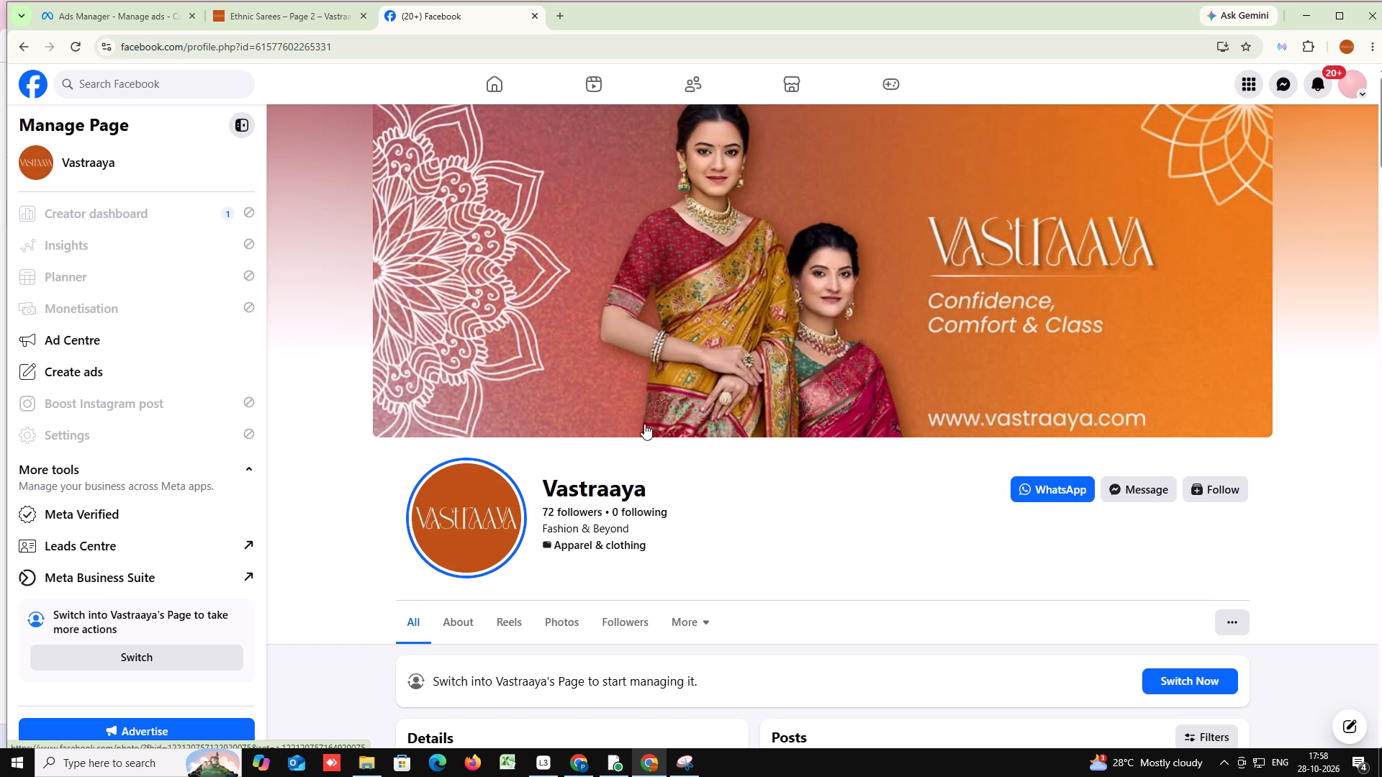
pyautogui.scroll(-5, 318, 363)
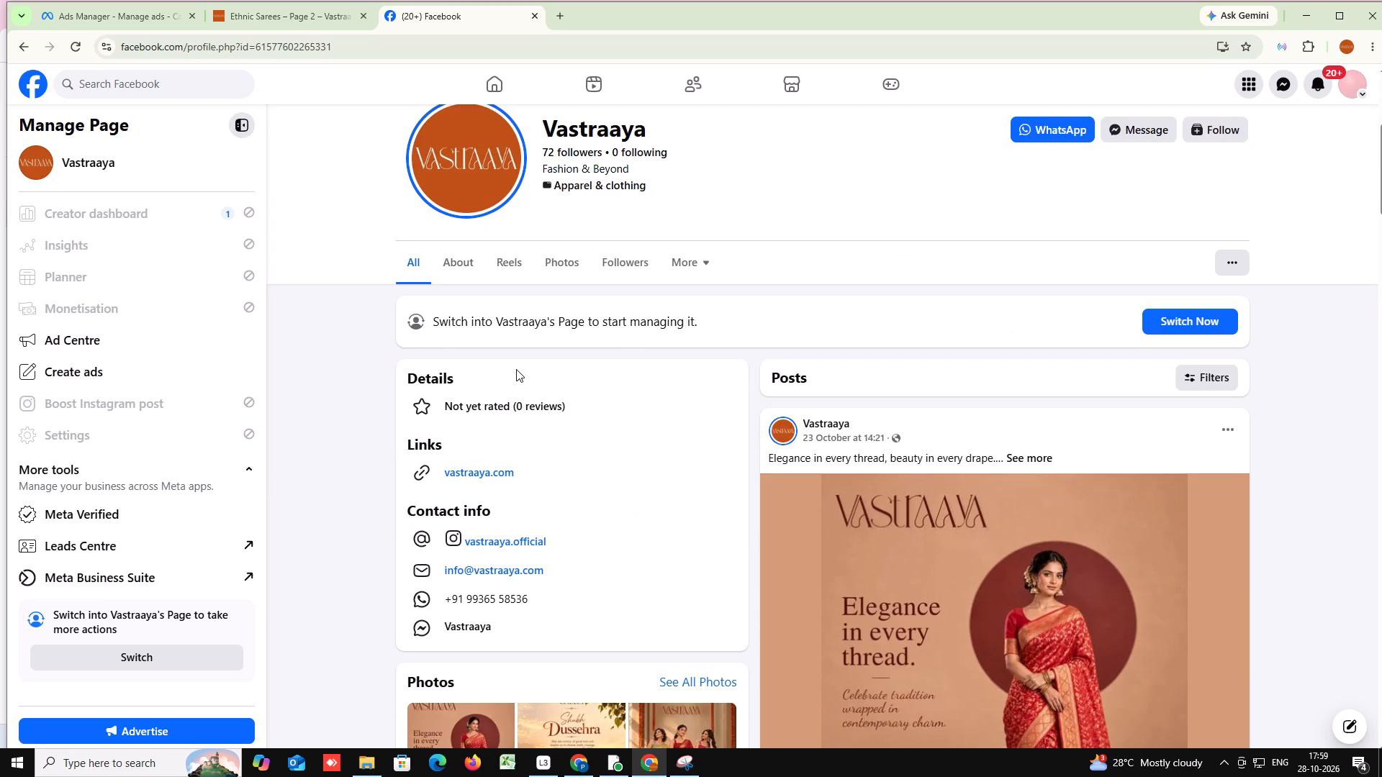
pyautogui.scroll(-5, 741, 455)
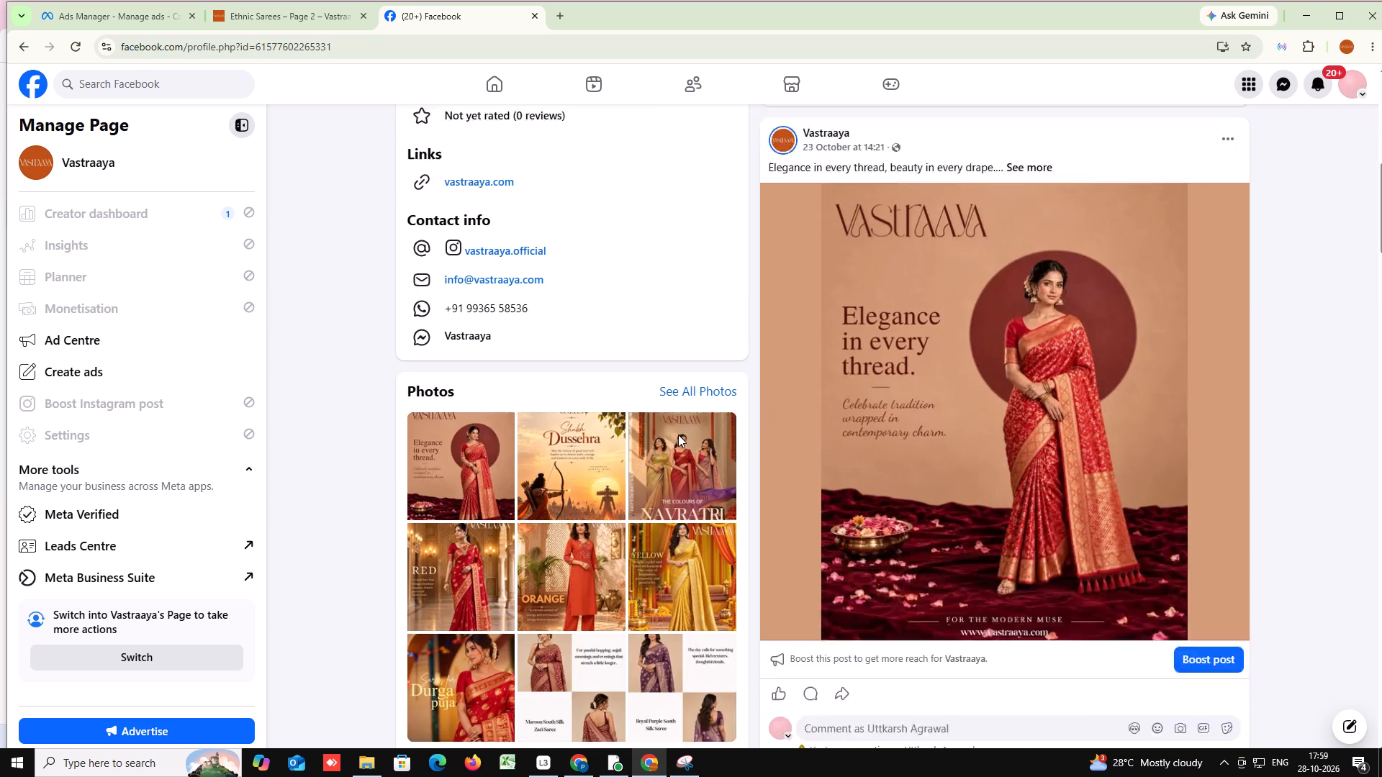
pyautogui.scroll(-4, 671, 421)
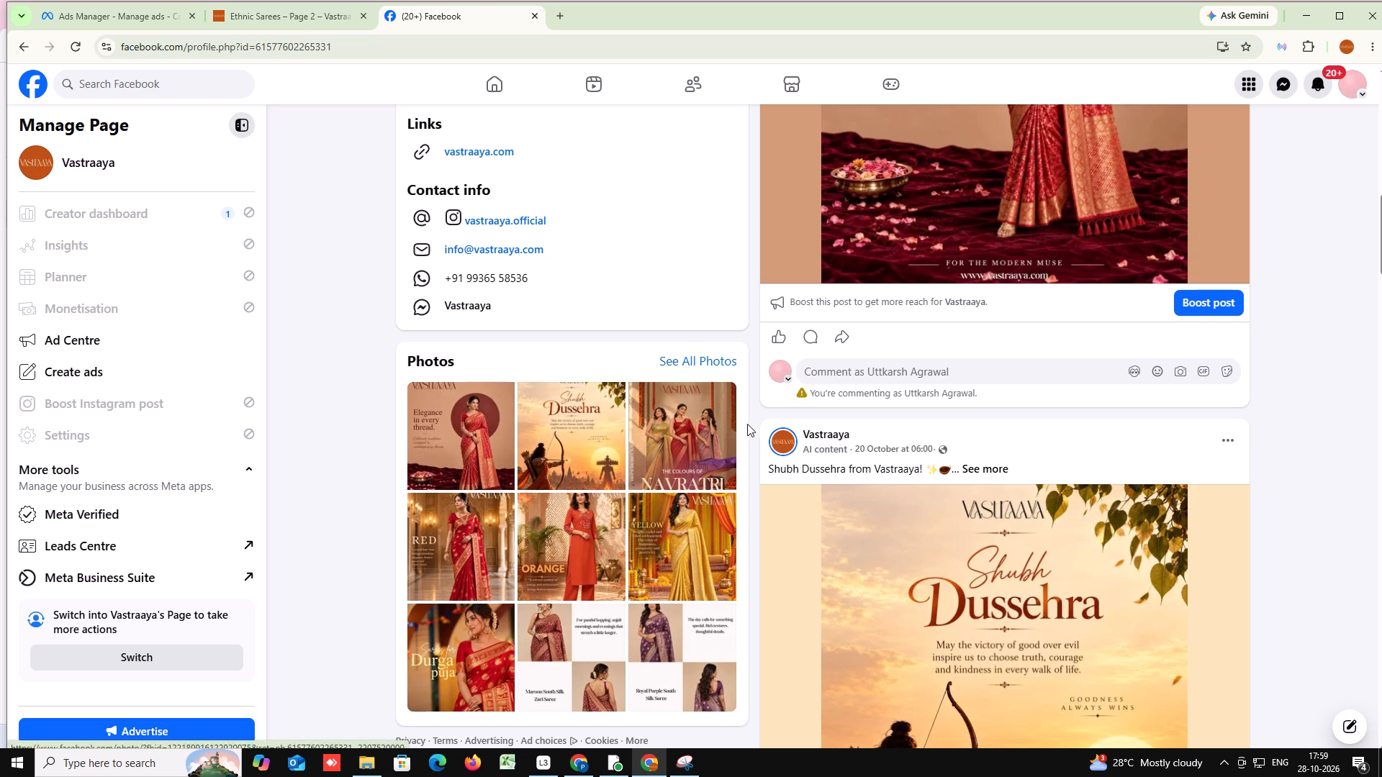
pyautogui.scroll(-5, 682, 508)
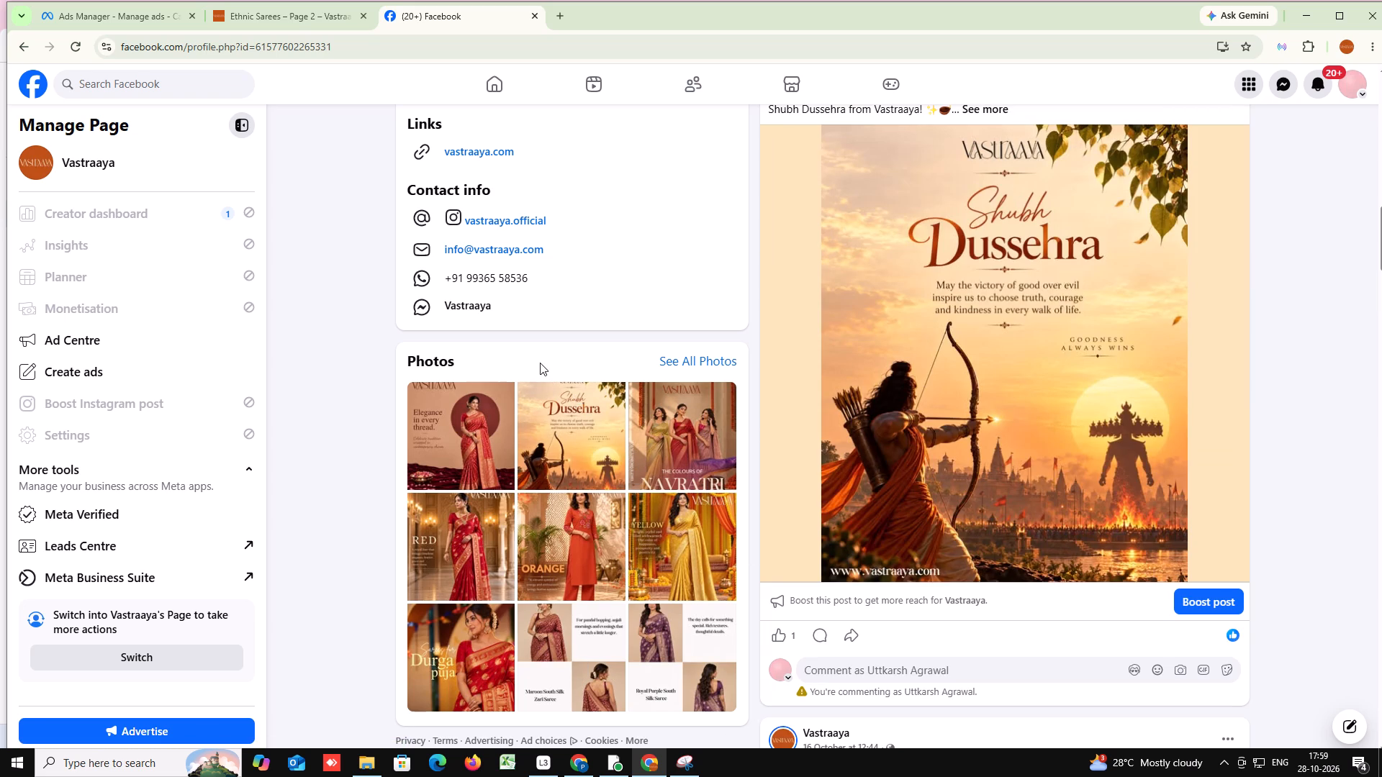
pyautogui.scroll(-3, 569, 377)
pyautogui.scroll(-2, 511, 381)
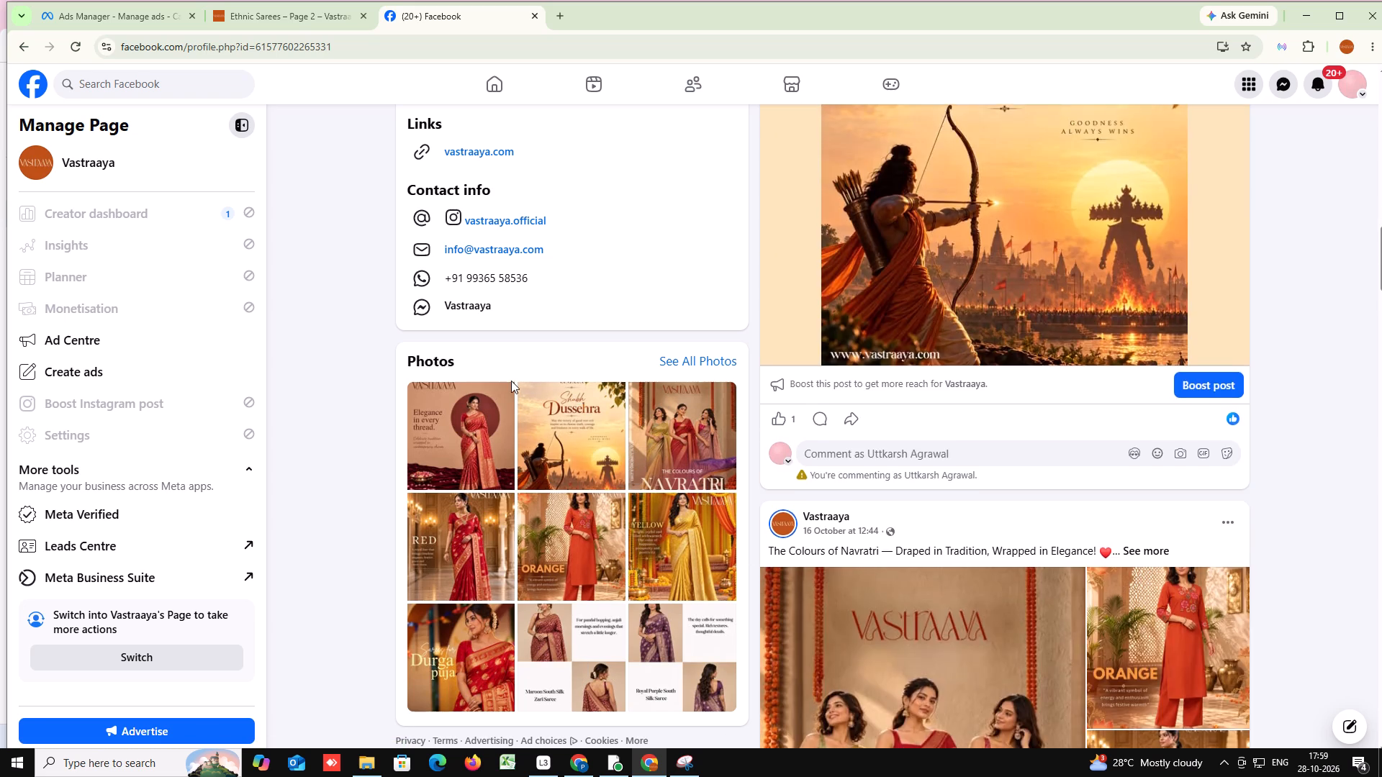
pyautogui.scroll(-2, 511, 381)
pyautogui.scroll(-10, 527, 536)
pyautogui.scroll(-2, 563, 424)
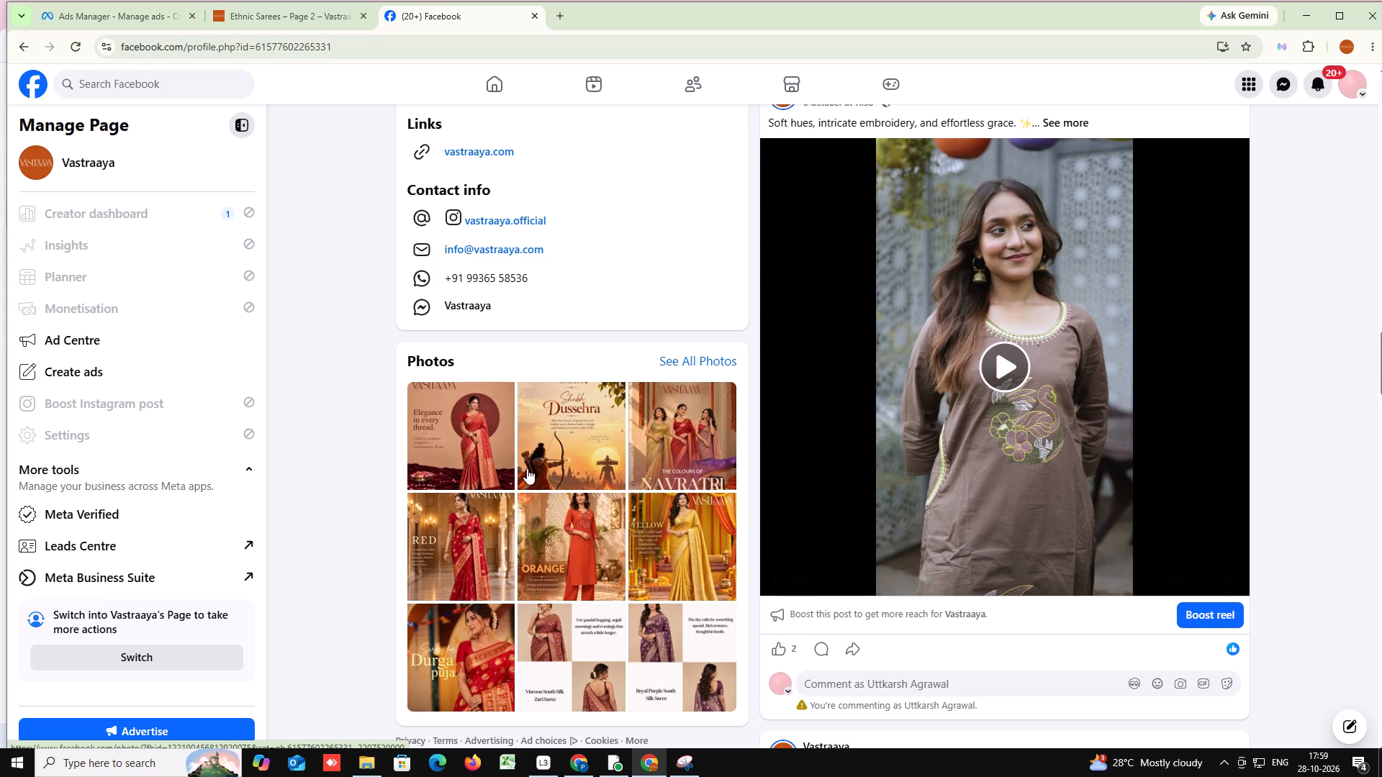
pyautogui.scroll(-5, 840, 440)
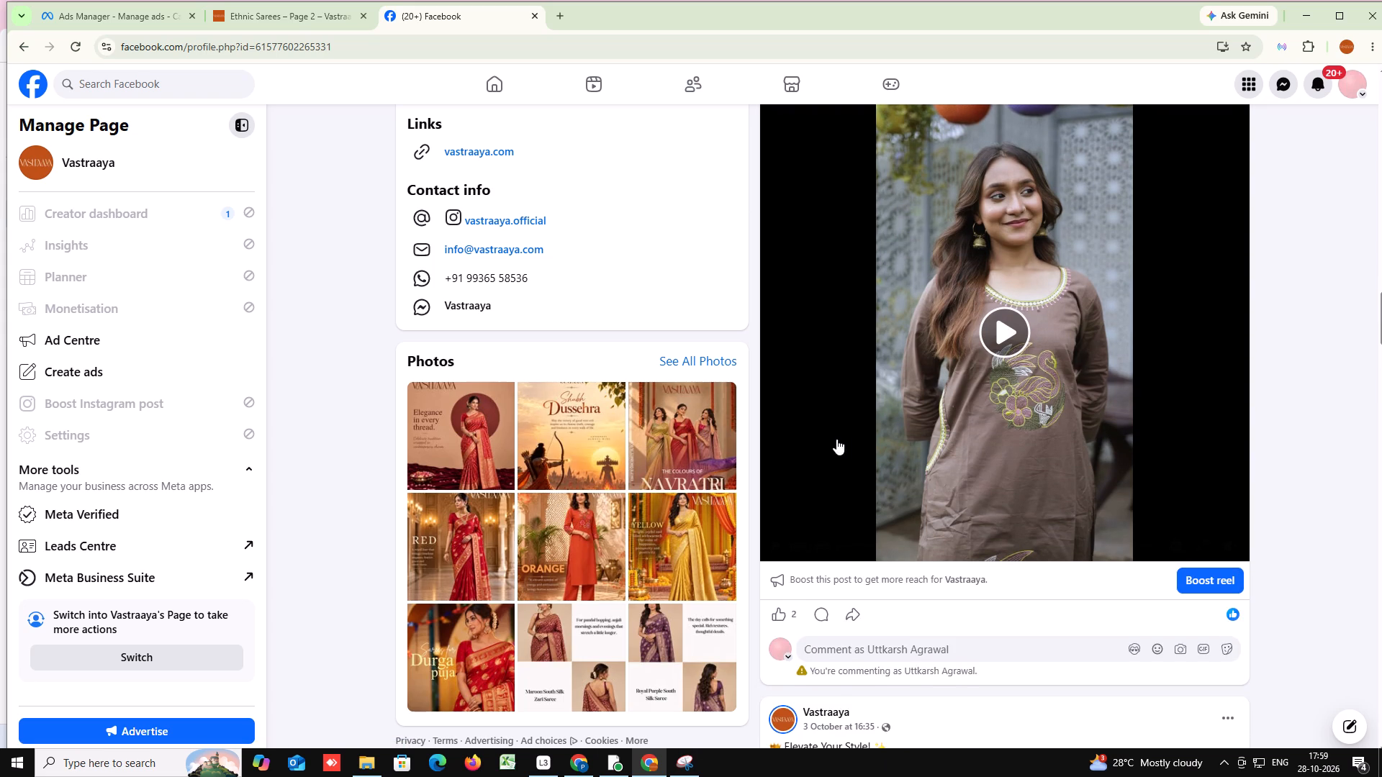
pyautogui.scroll(-10, 818, 475)
pyautogui.scroll(-19, 823, 431)
pyautogui.scroll(-17, 823, 431)
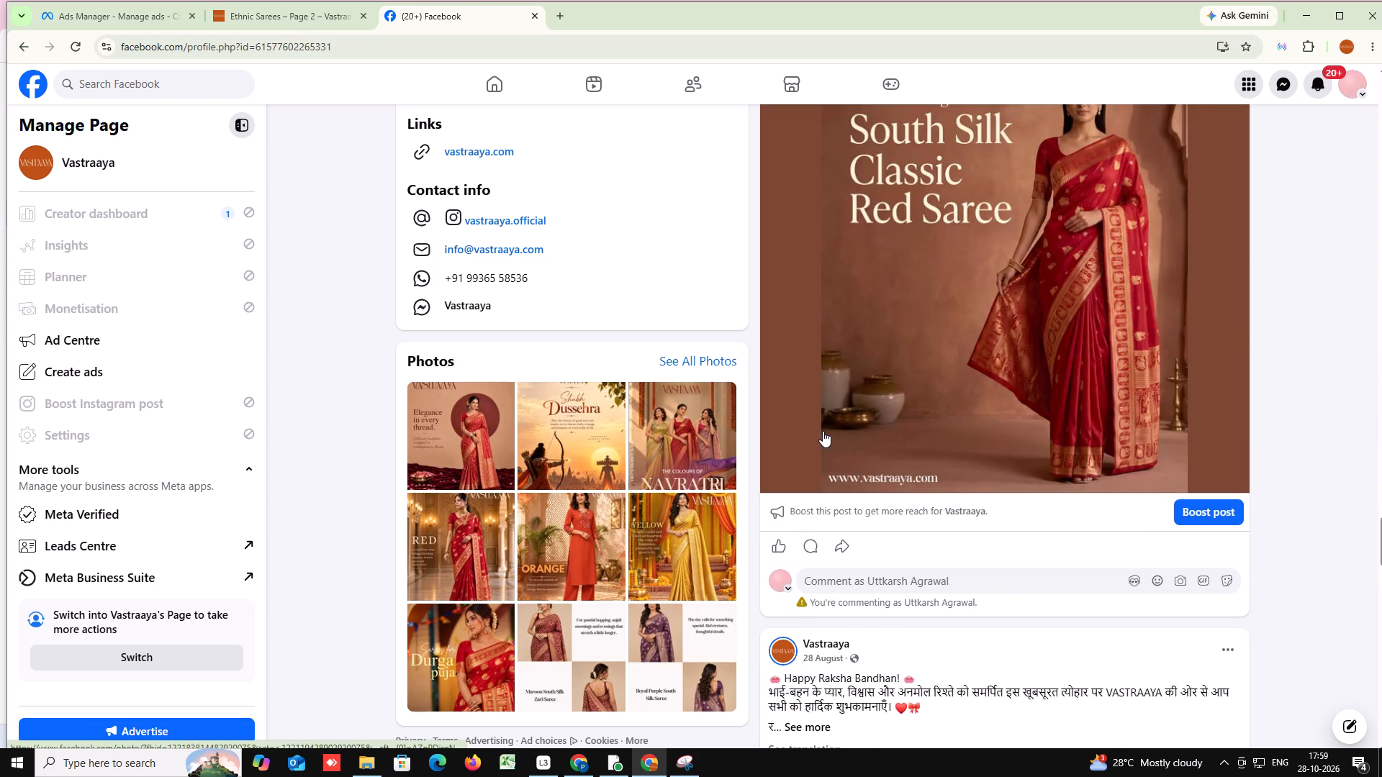
pyautogui.scroll(-8, 823, 431)
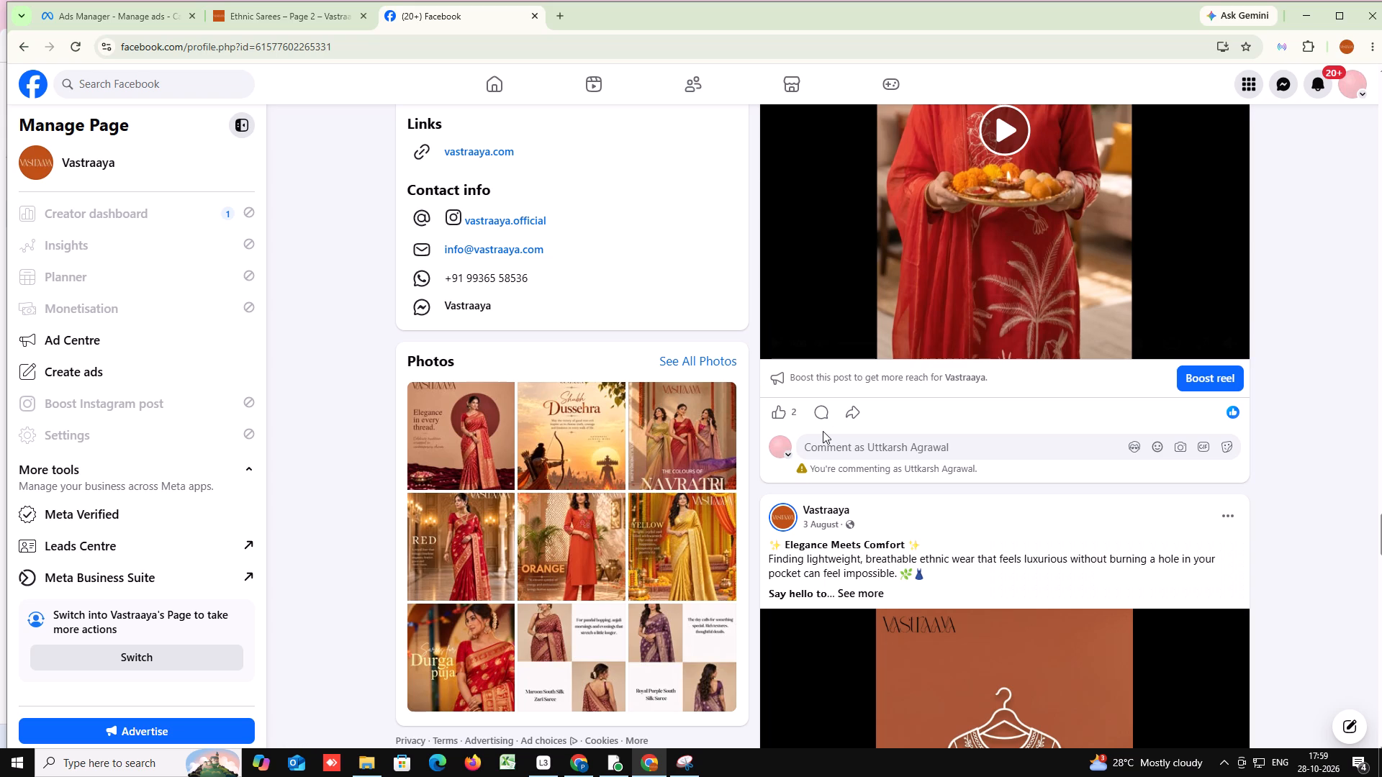
# Look through the reels posted on Vastraaya's Facebook page, playing the Raksha Bandhan reel and the green saree reel.
pyautogui.scroll(4, 888, 363)
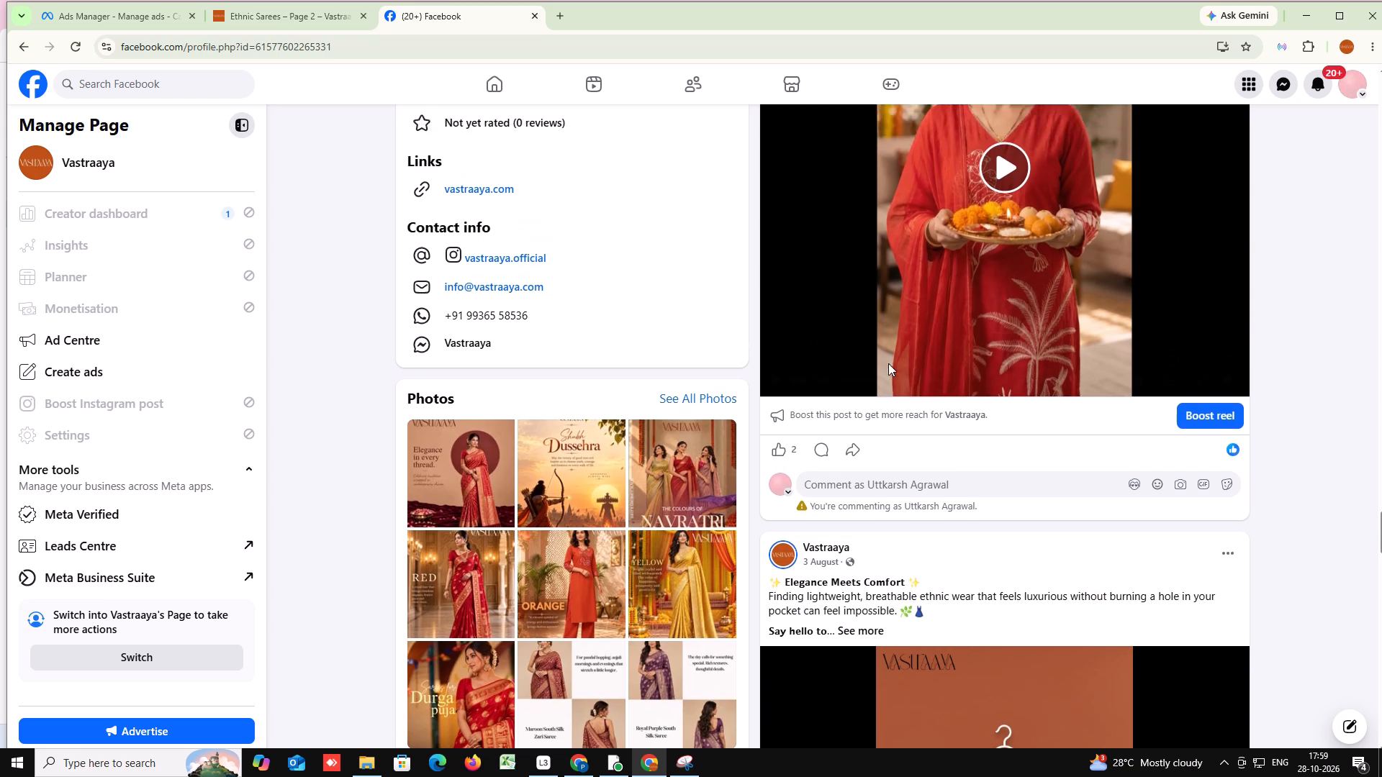
pyautogui.click(1016, 421)
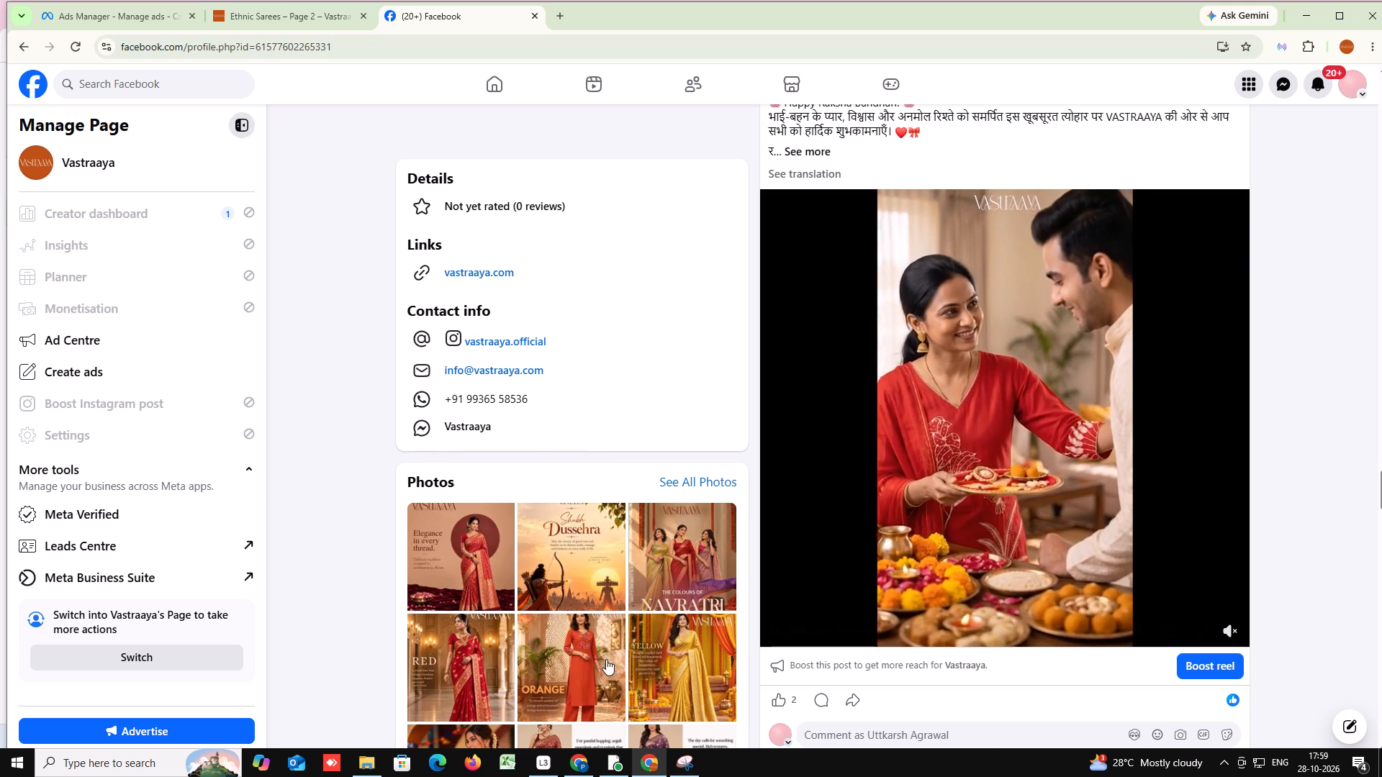
pyautogui.scroll(3, 857, 426)
pyautogui.scroll(-6, 858, 426)
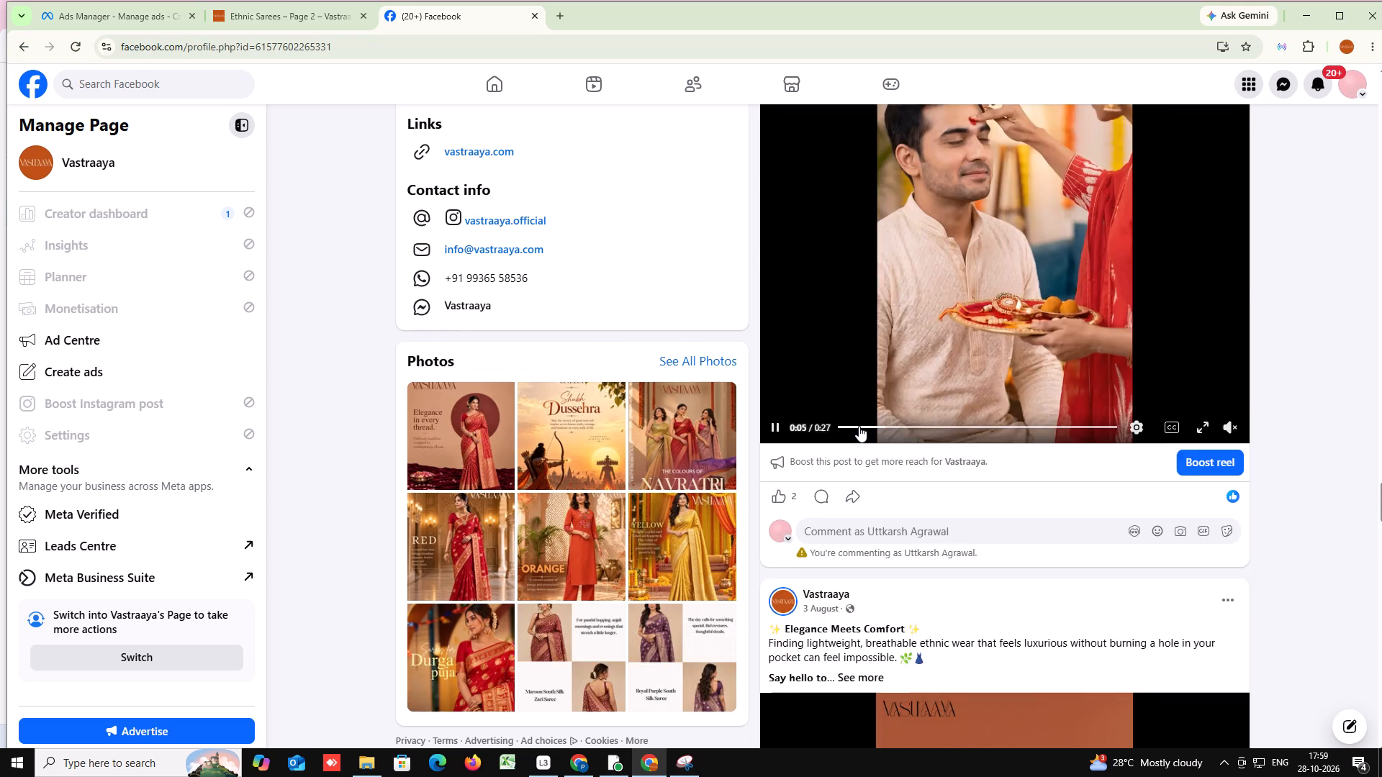
pyautogui.scroll(-18, 859, 426)
pyautogui.scroll(2, 859, 435)
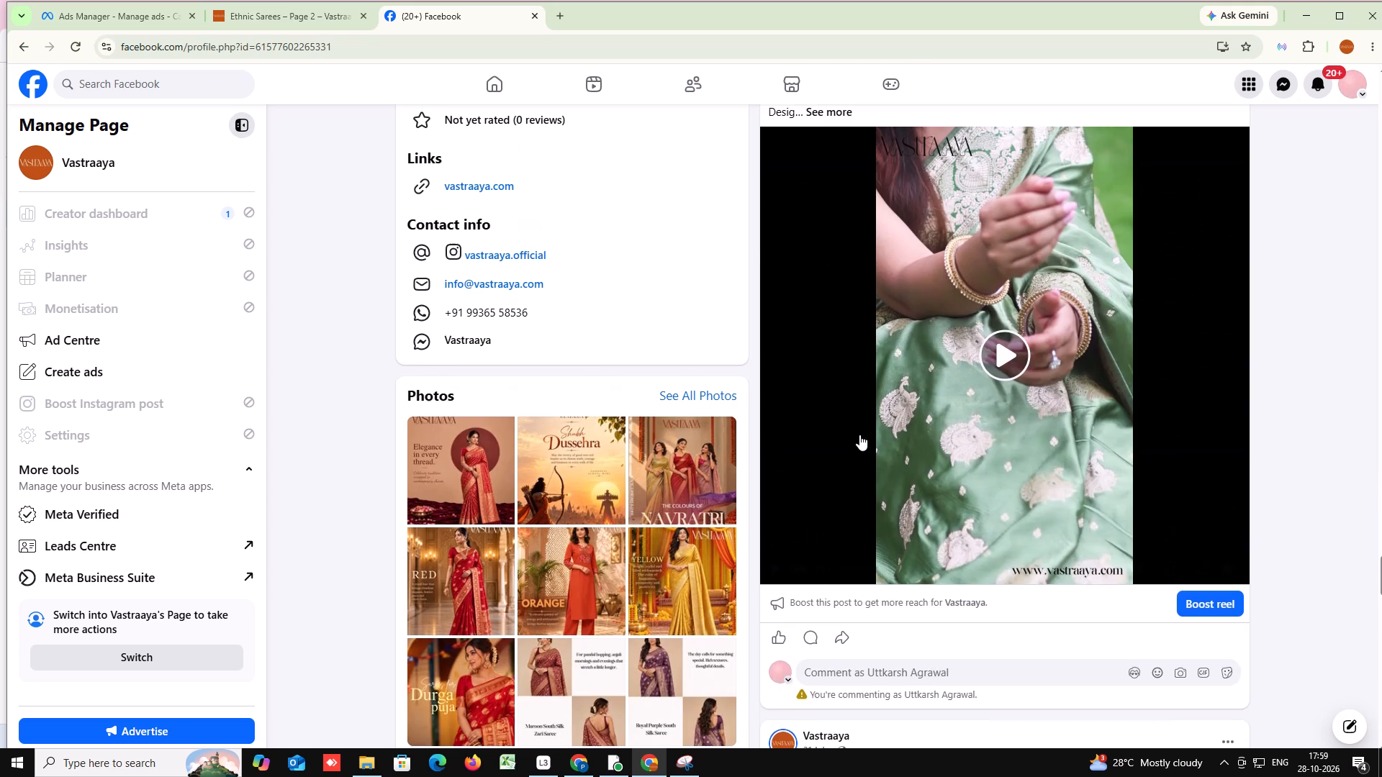
pyautogui.click(991, 469)
pyautogui.scroll(-2, 870, 417)
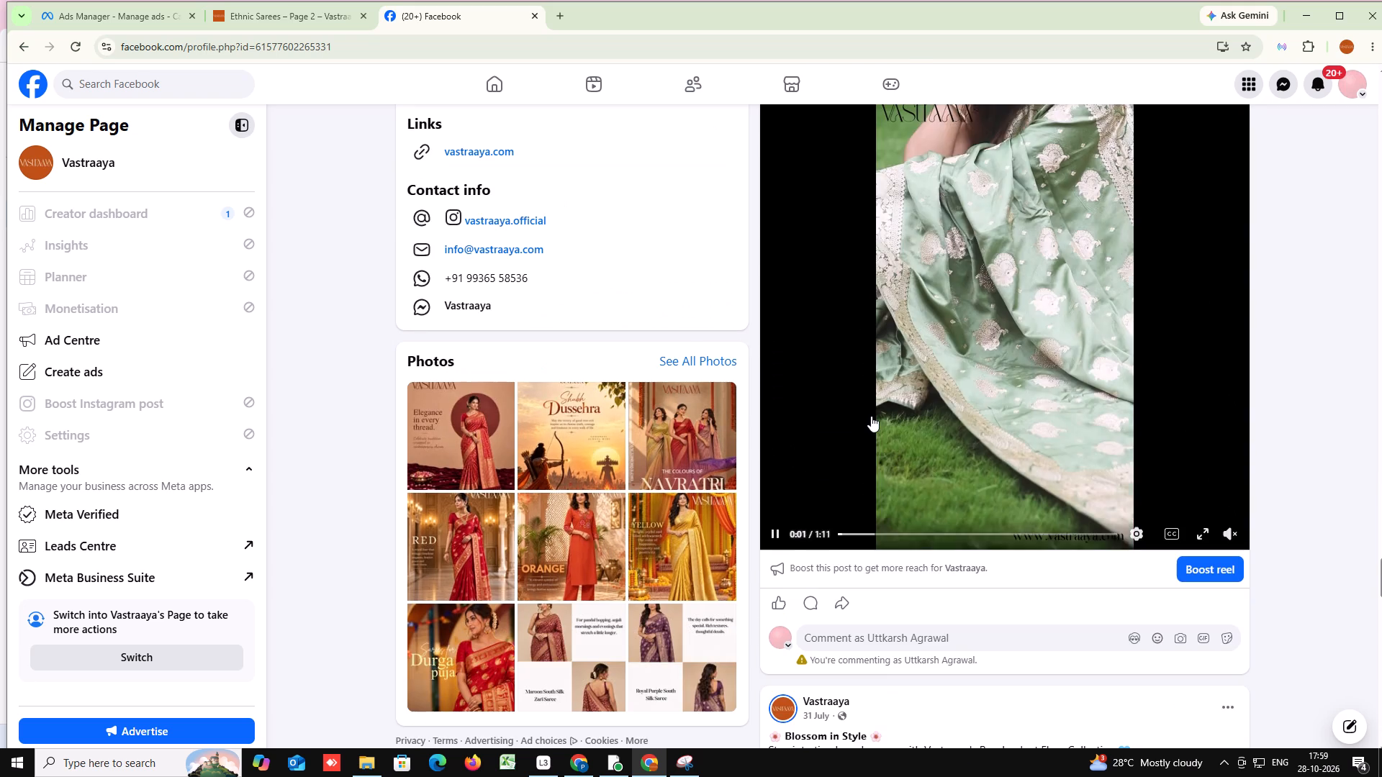
# Pause the green saree reel on Vastraaya's Facebook page and copy its share link.
pyautogui.click(772, 532)
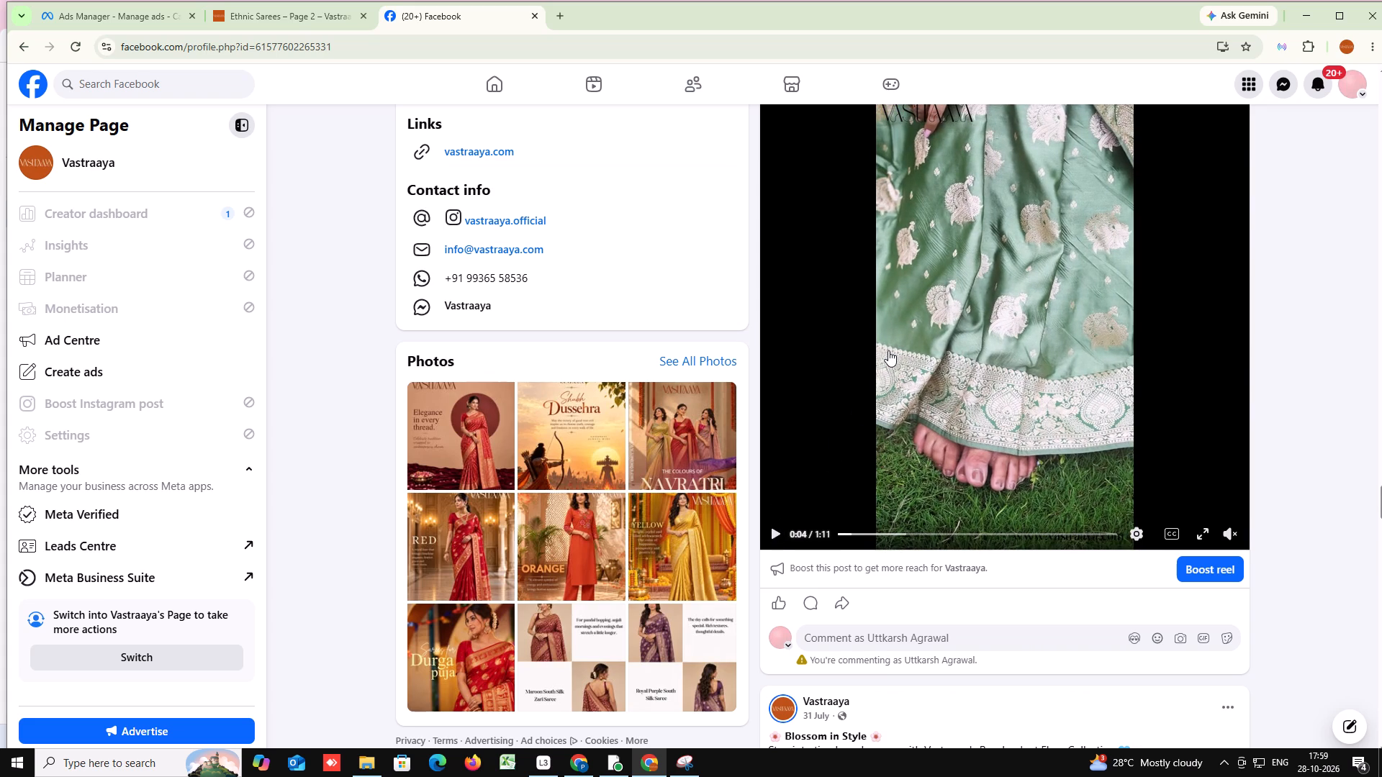
pyautogui.scroll(-1, 899, 371)
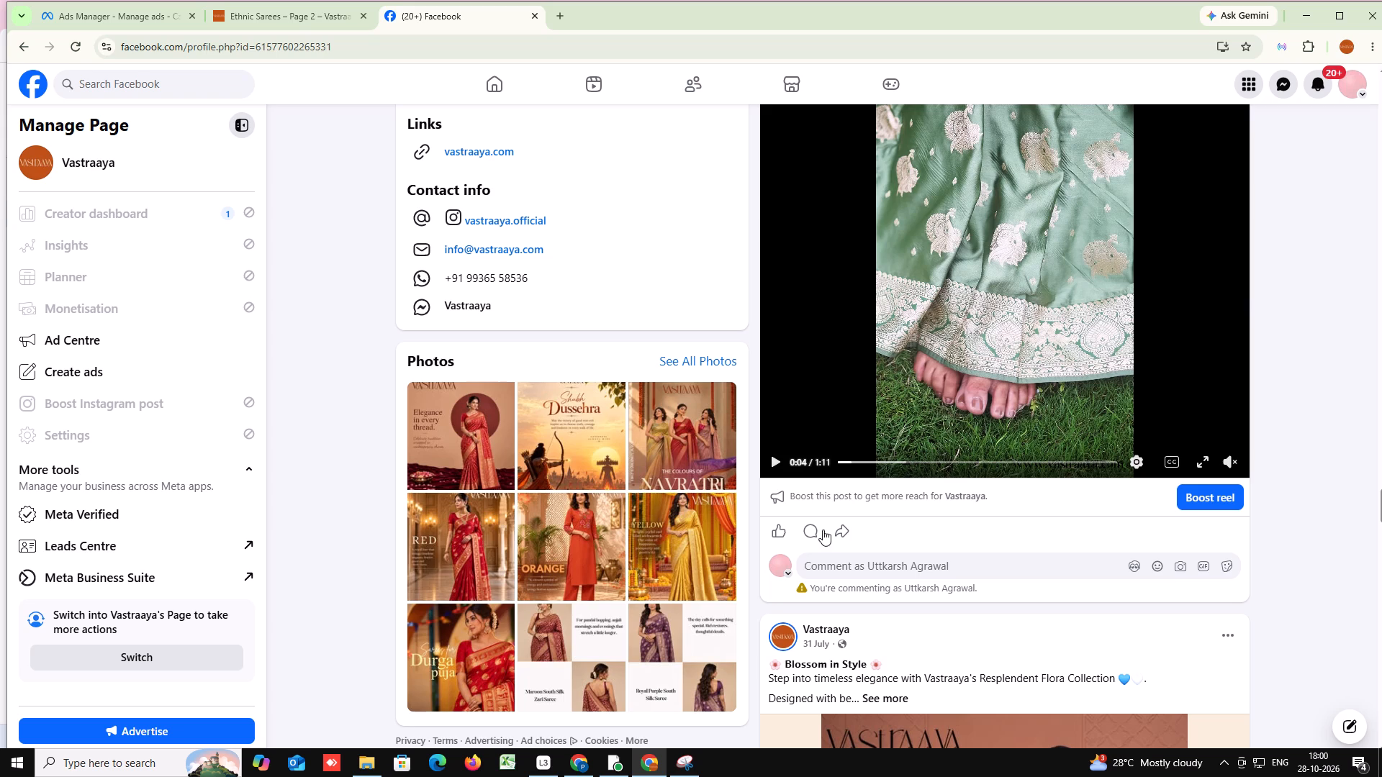
pyautogui.click(842, 535)
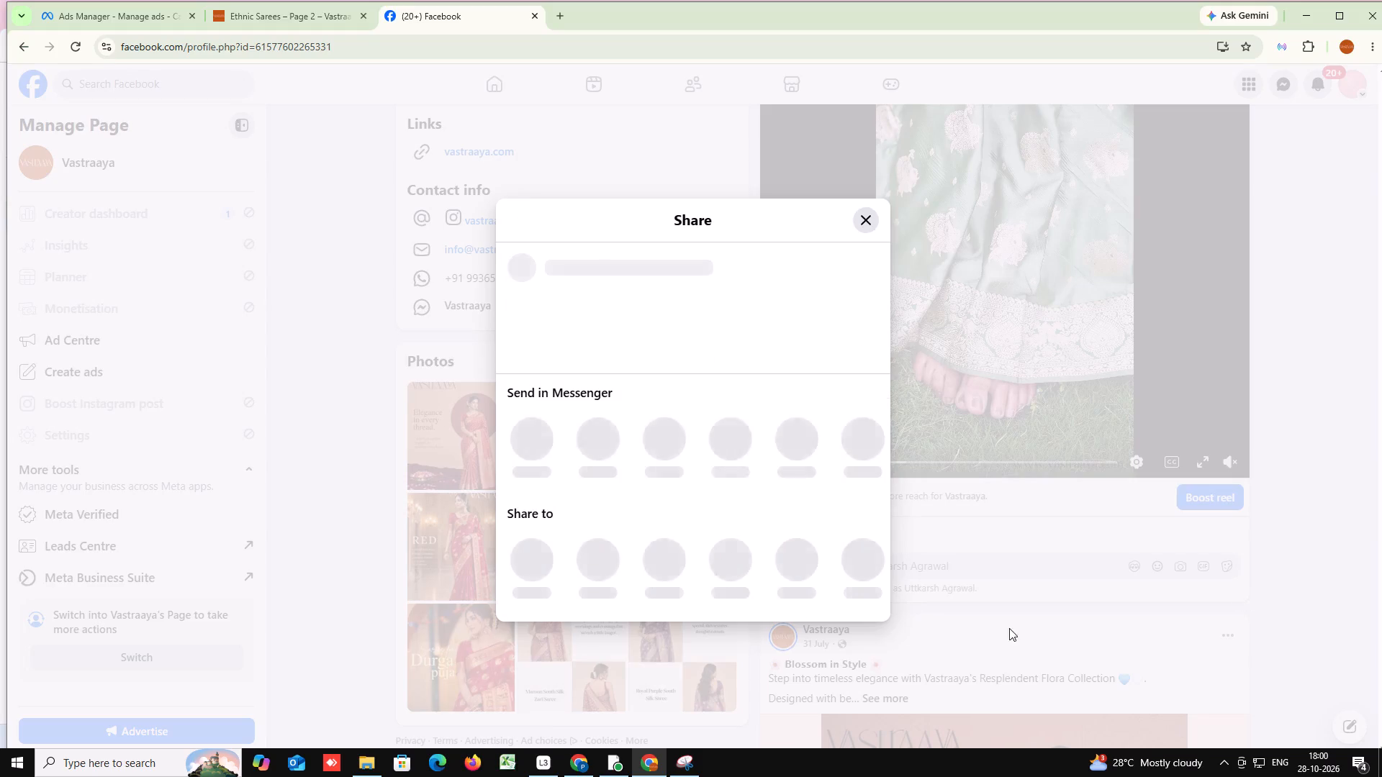
pyautogui.click(724, 514)
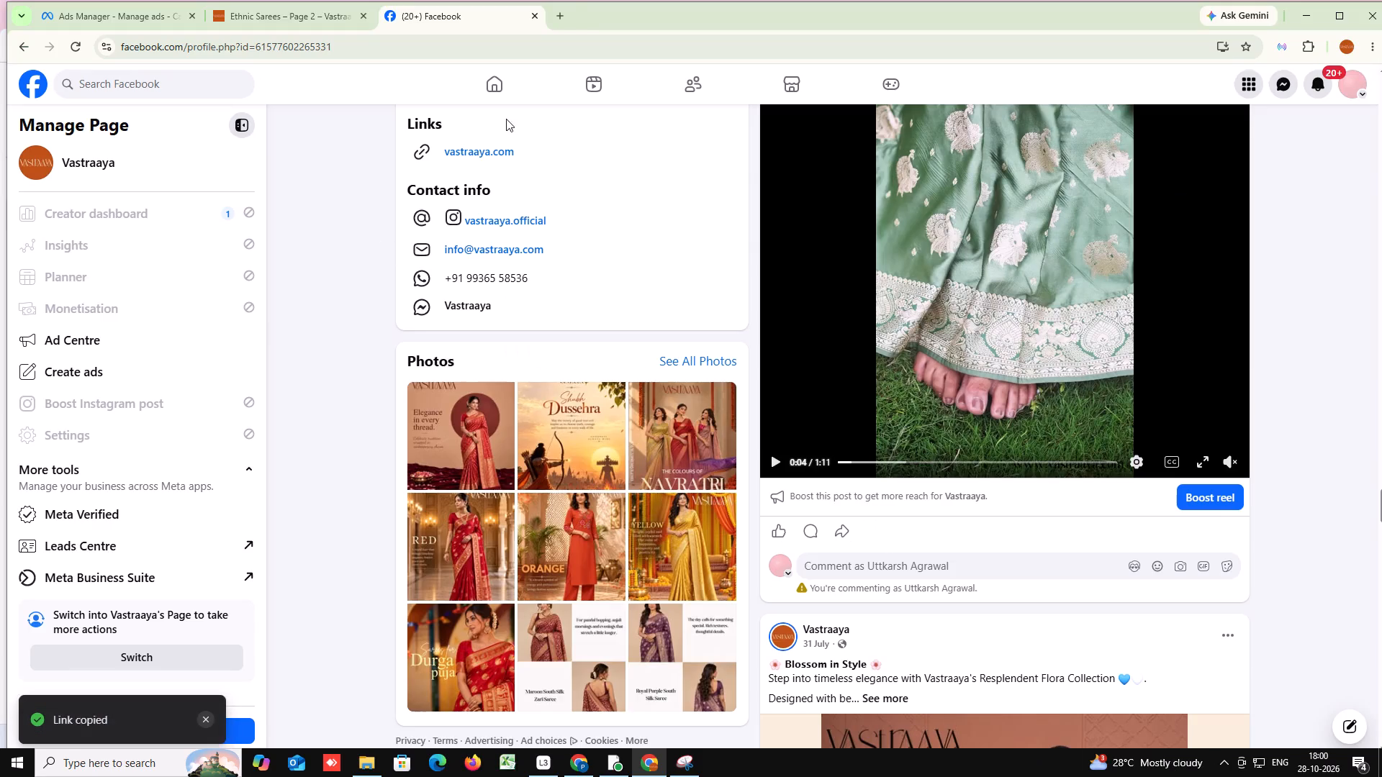
# Search the web for "facebook video download" in a new browser tab and open the FDOWN.net Facebook Video Downloader site.
pyautogui.click(561, 13)
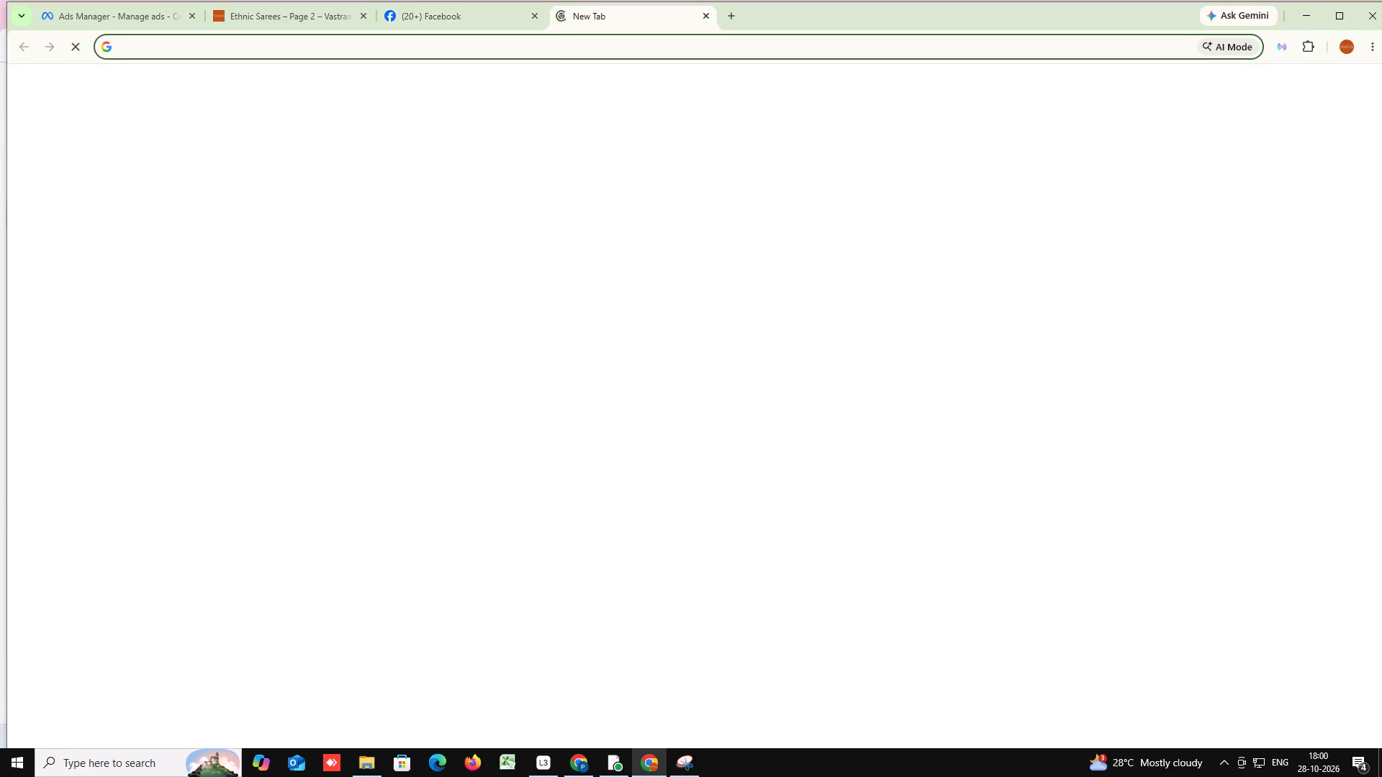
pyautogui.click(466, 45)
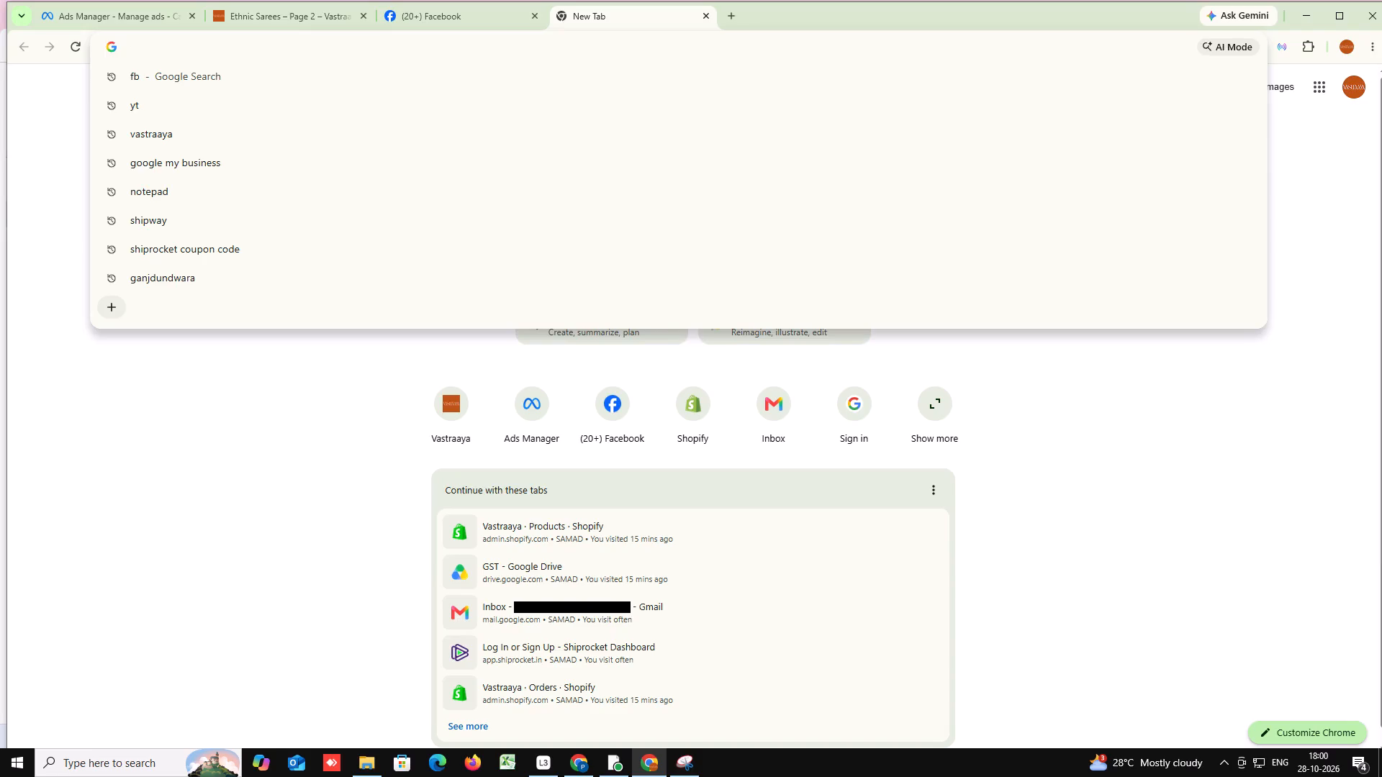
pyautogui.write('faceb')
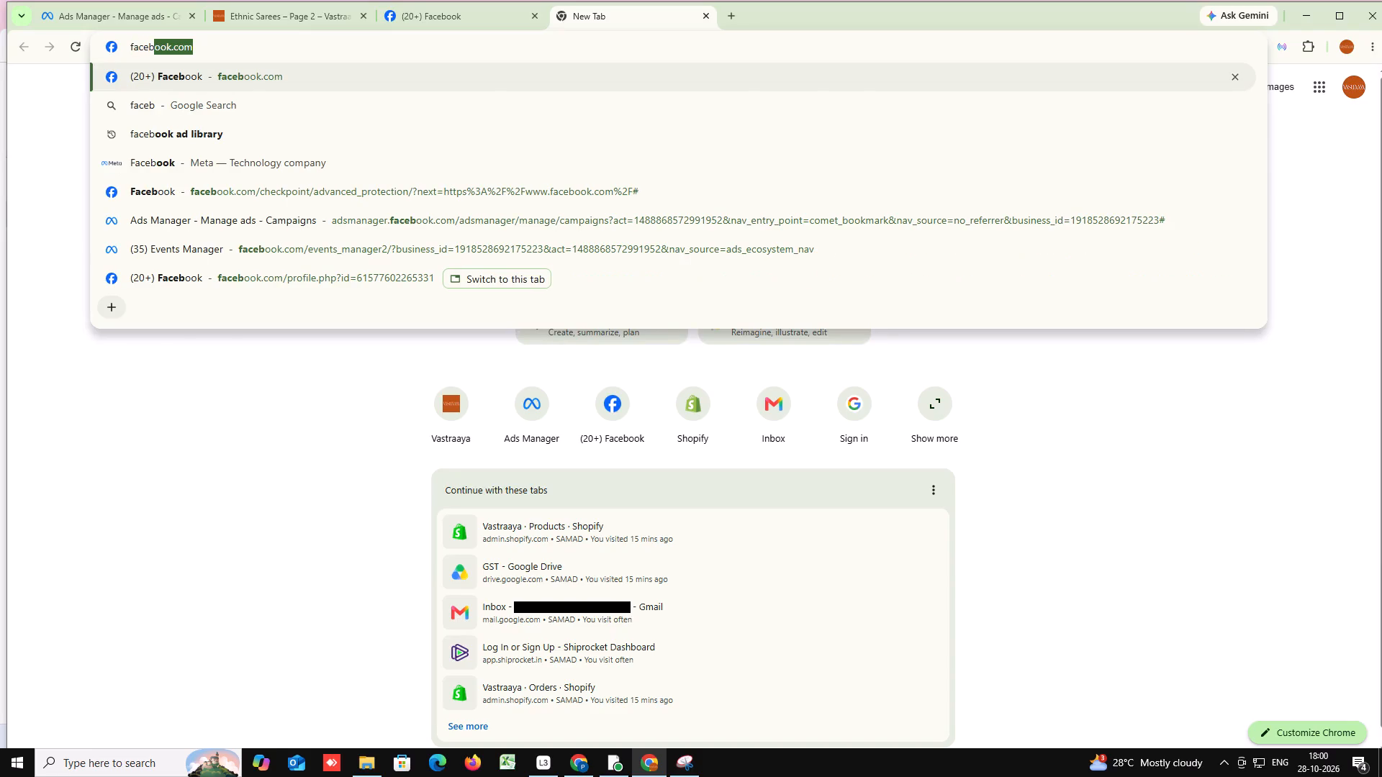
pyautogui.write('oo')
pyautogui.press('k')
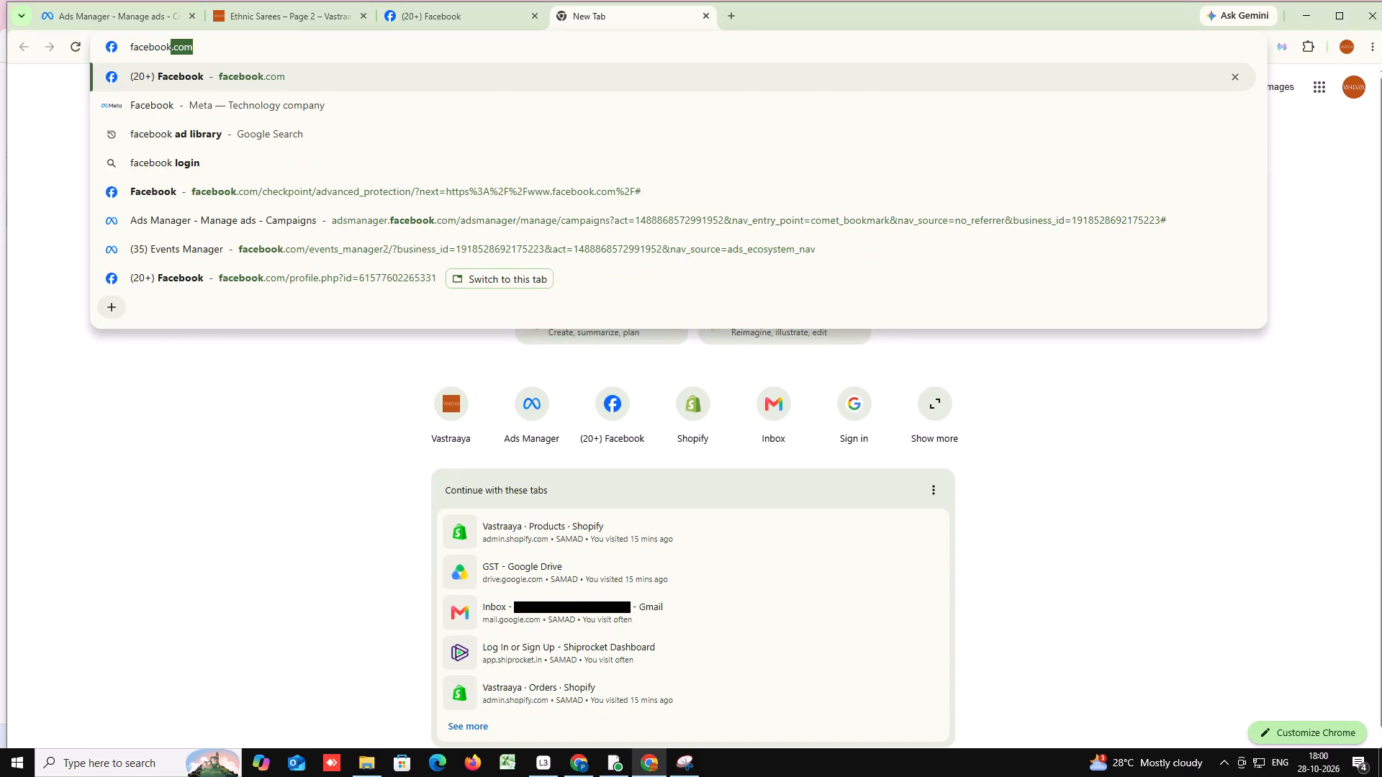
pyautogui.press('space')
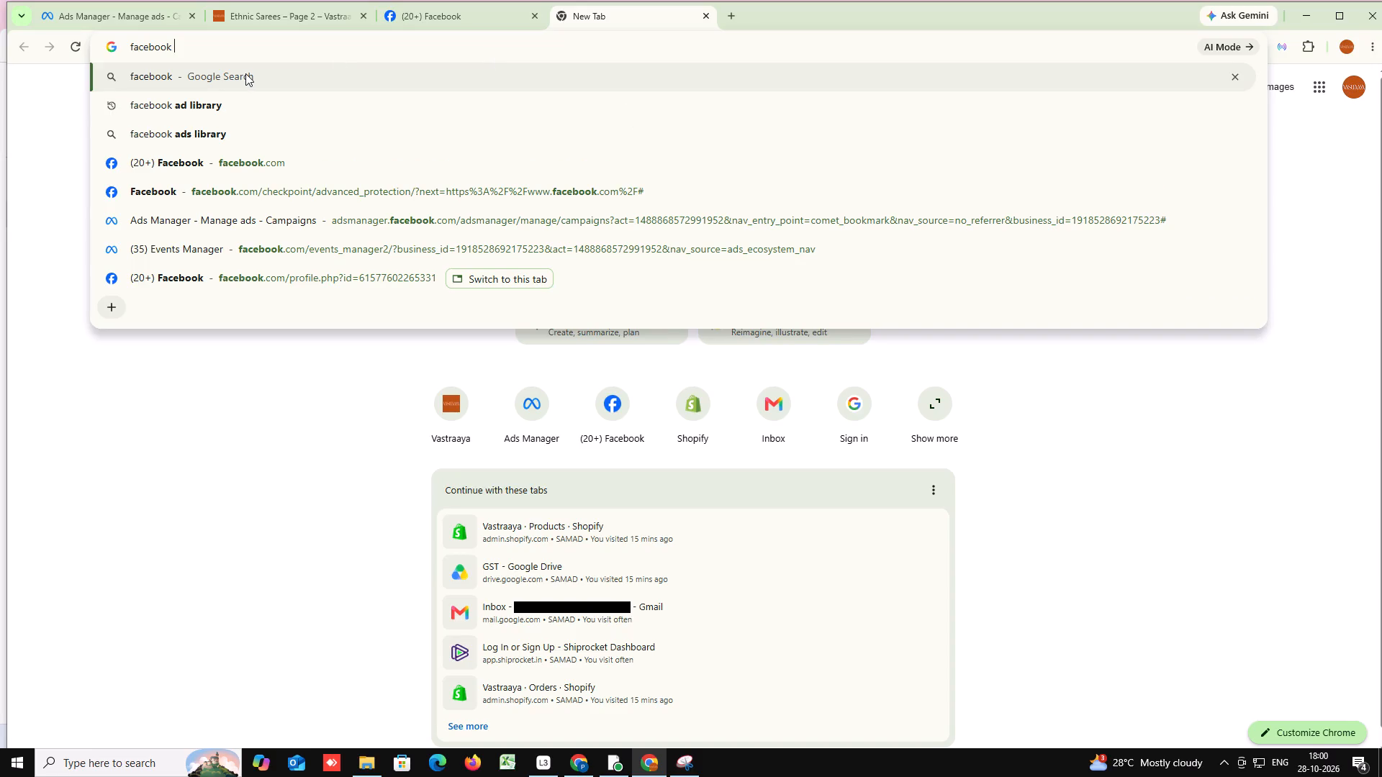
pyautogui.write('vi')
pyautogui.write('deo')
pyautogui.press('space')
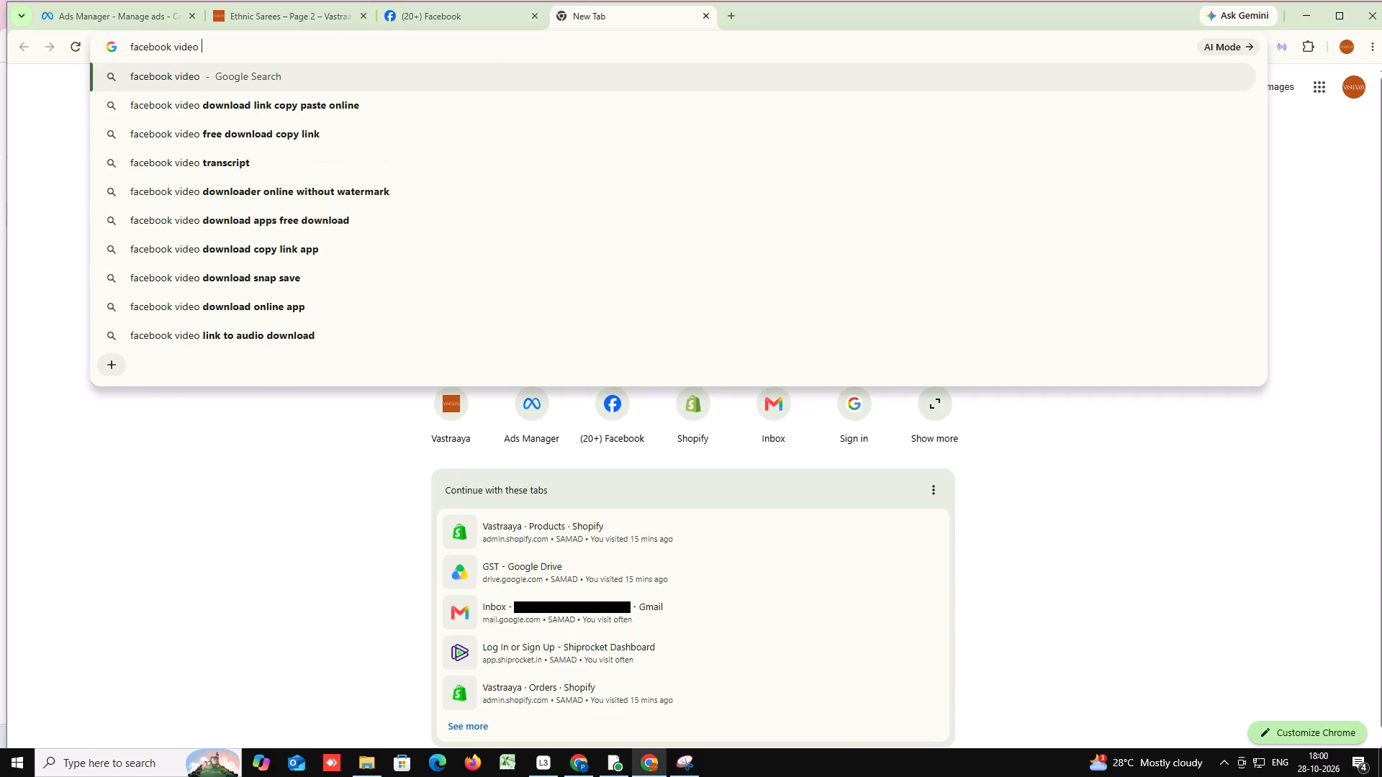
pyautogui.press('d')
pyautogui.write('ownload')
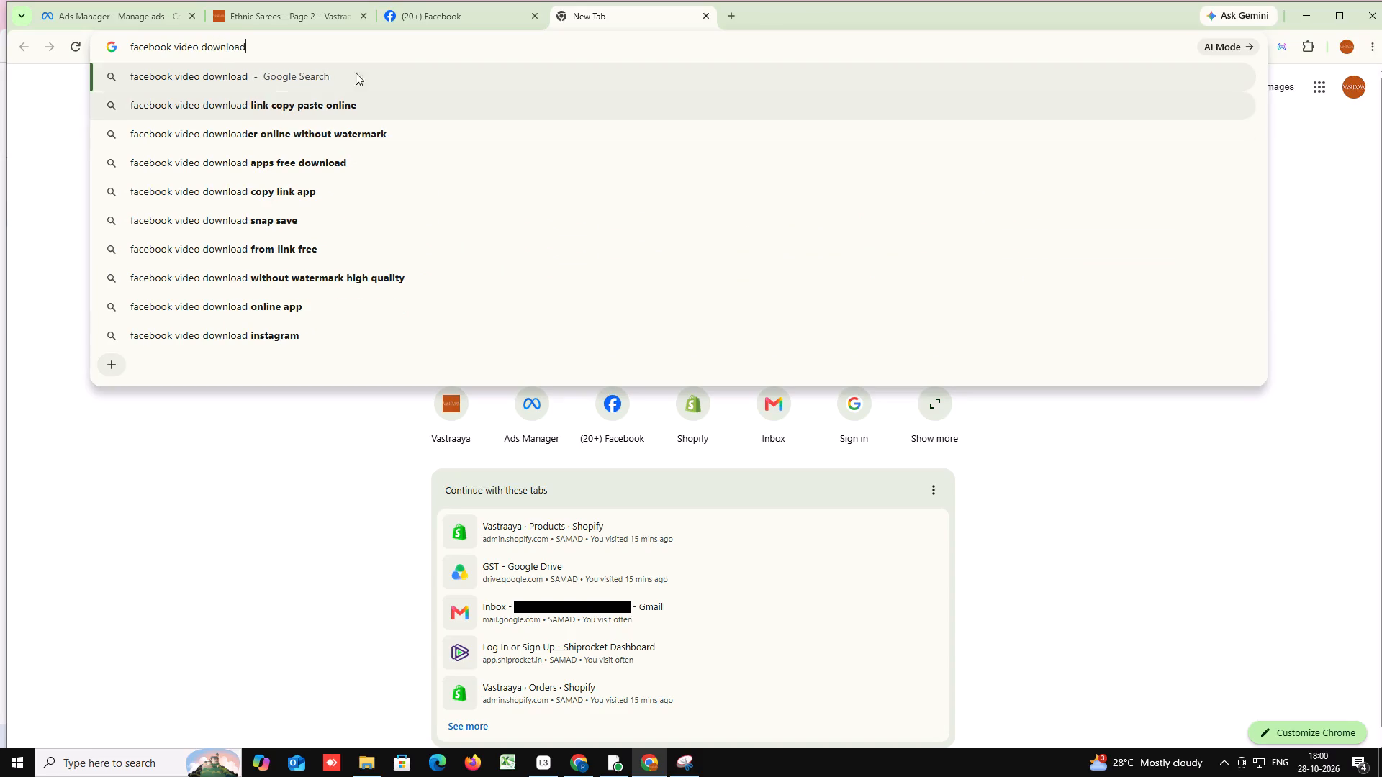
pyautogui.click(229, 81)
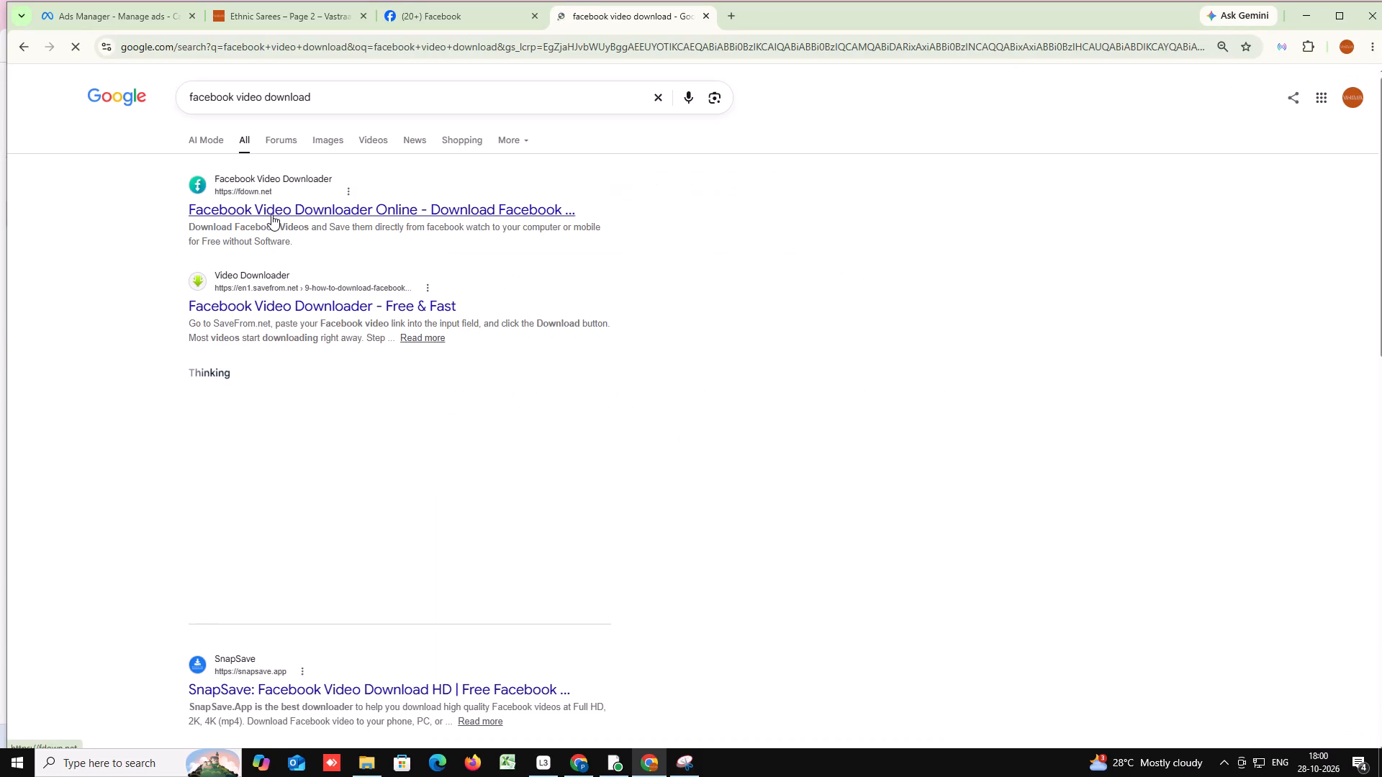
pyautogui.click(272, 214)
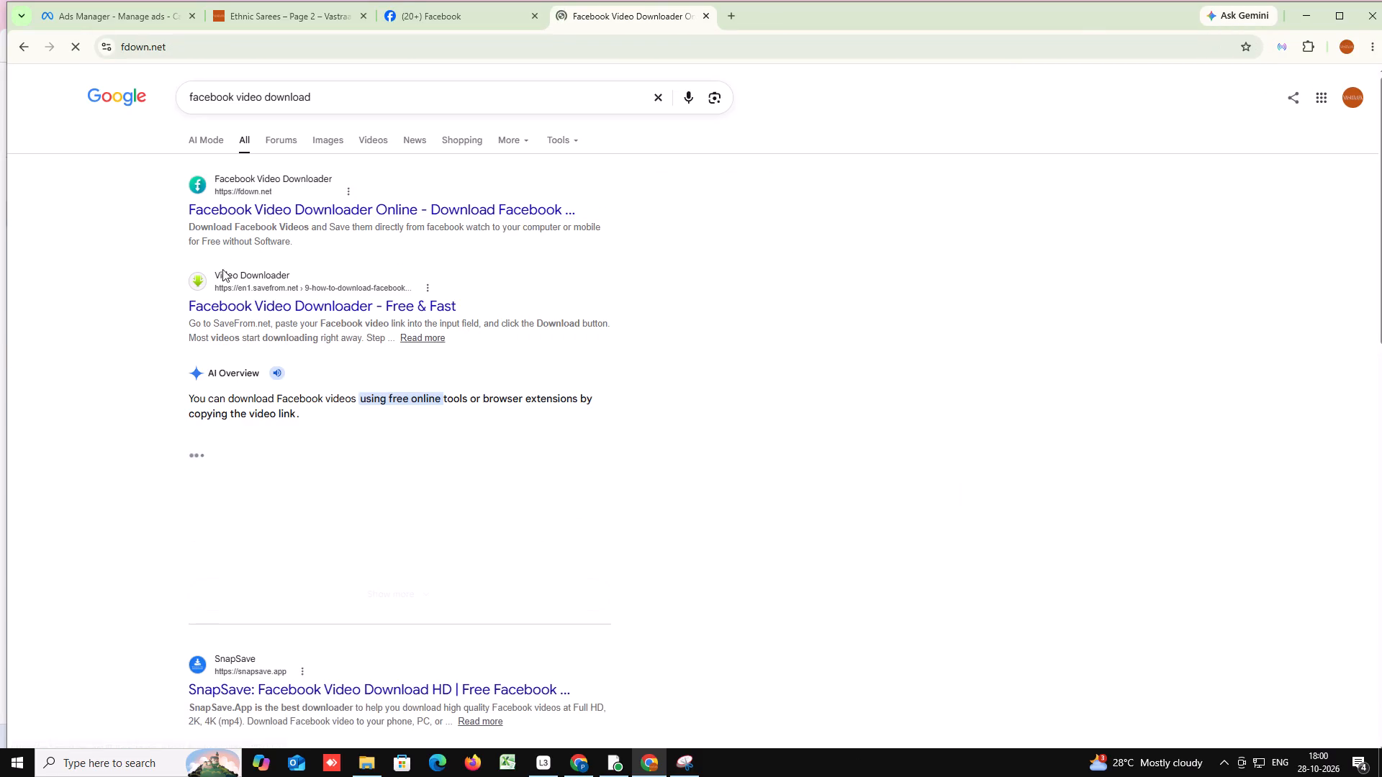
# Submit the copied green saree reel link to FDOWN.net and download the video in normal quality, dismissing the advertisement.
pyautogui.click(487, 283)
pyautogui.rightClick(487, 283)
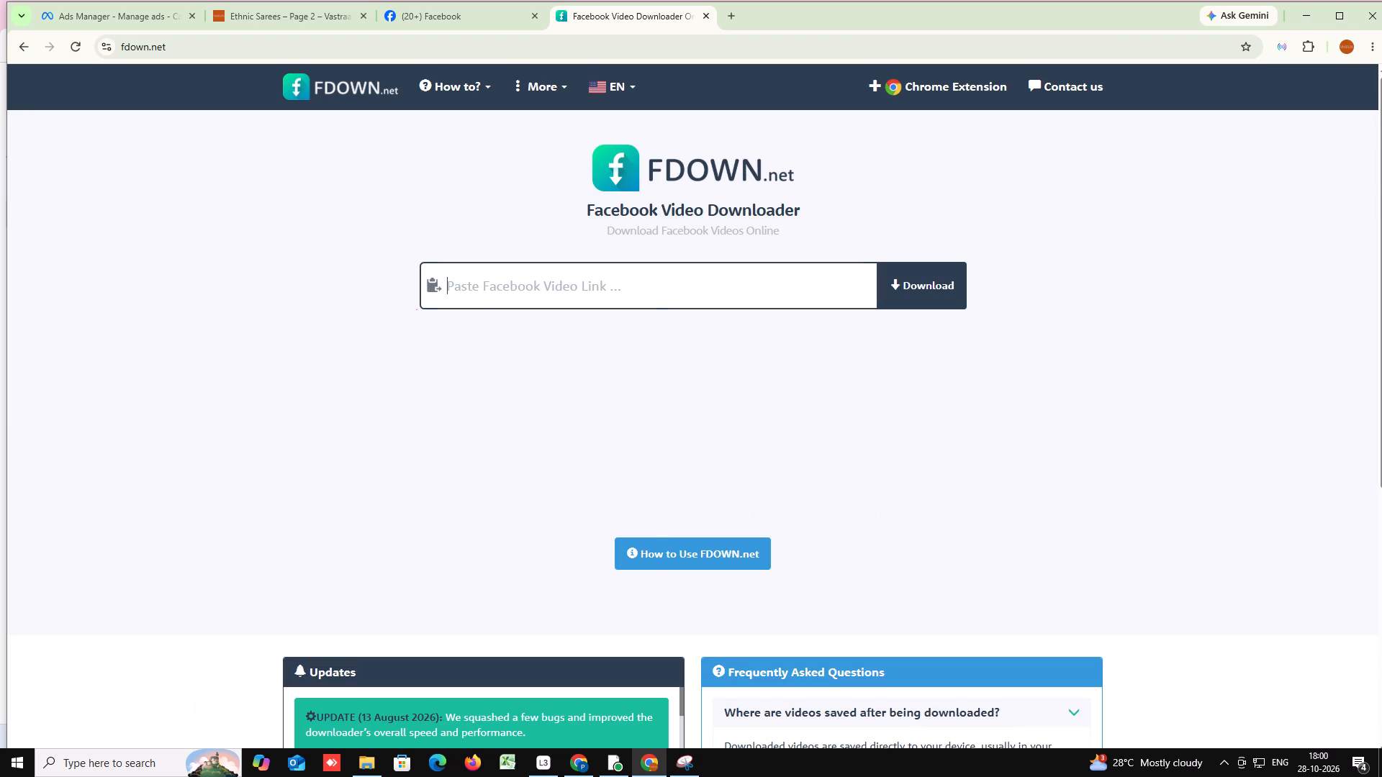
pyautogui.click(538, 463)
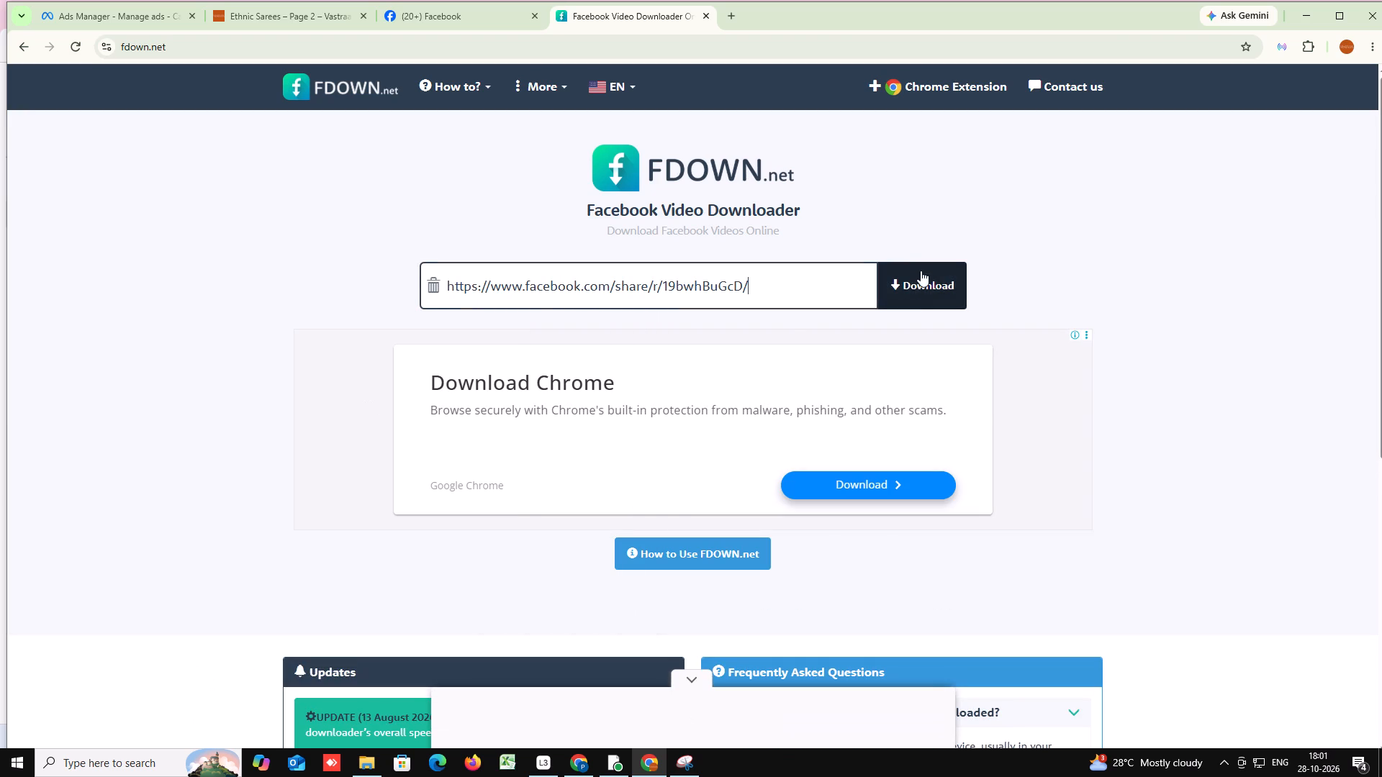
pyautogui.click(918, 278)
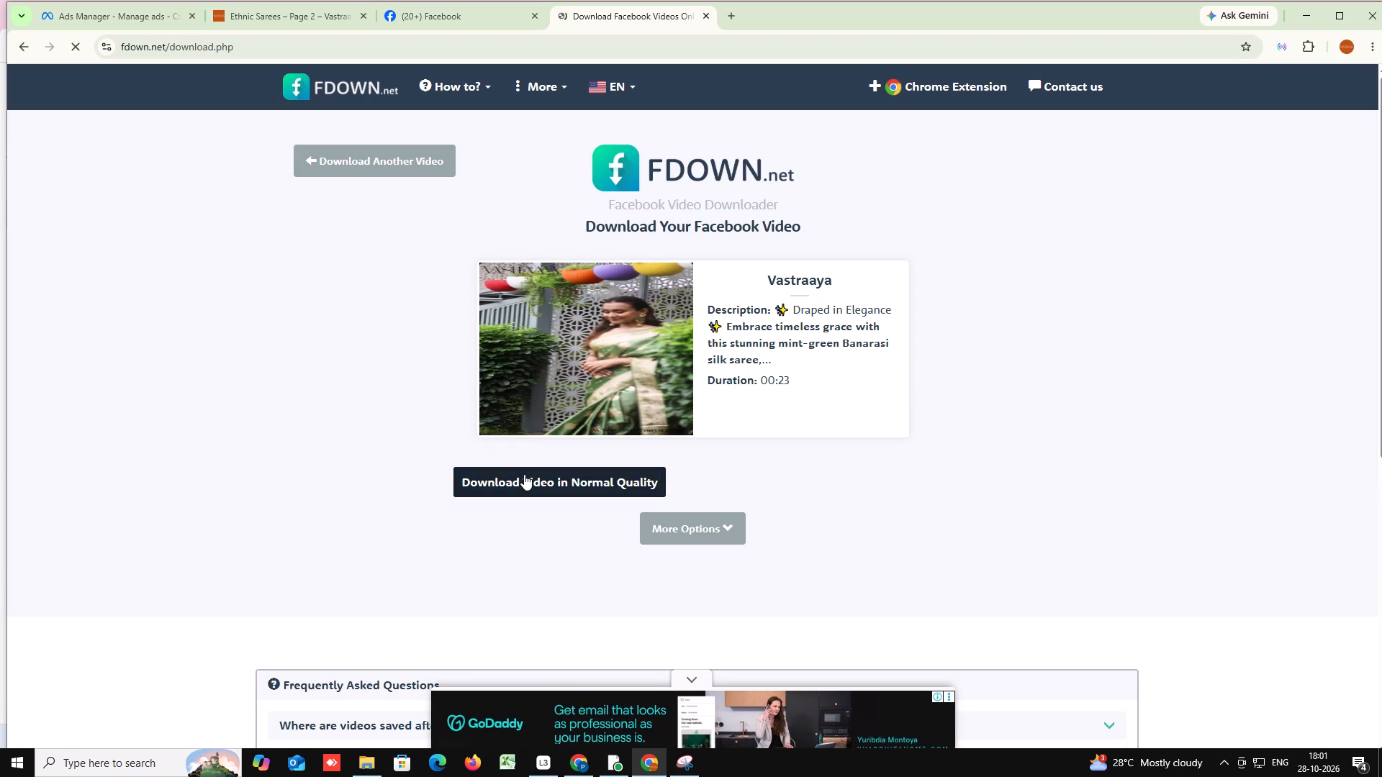
pyautogui.click(720, 591)
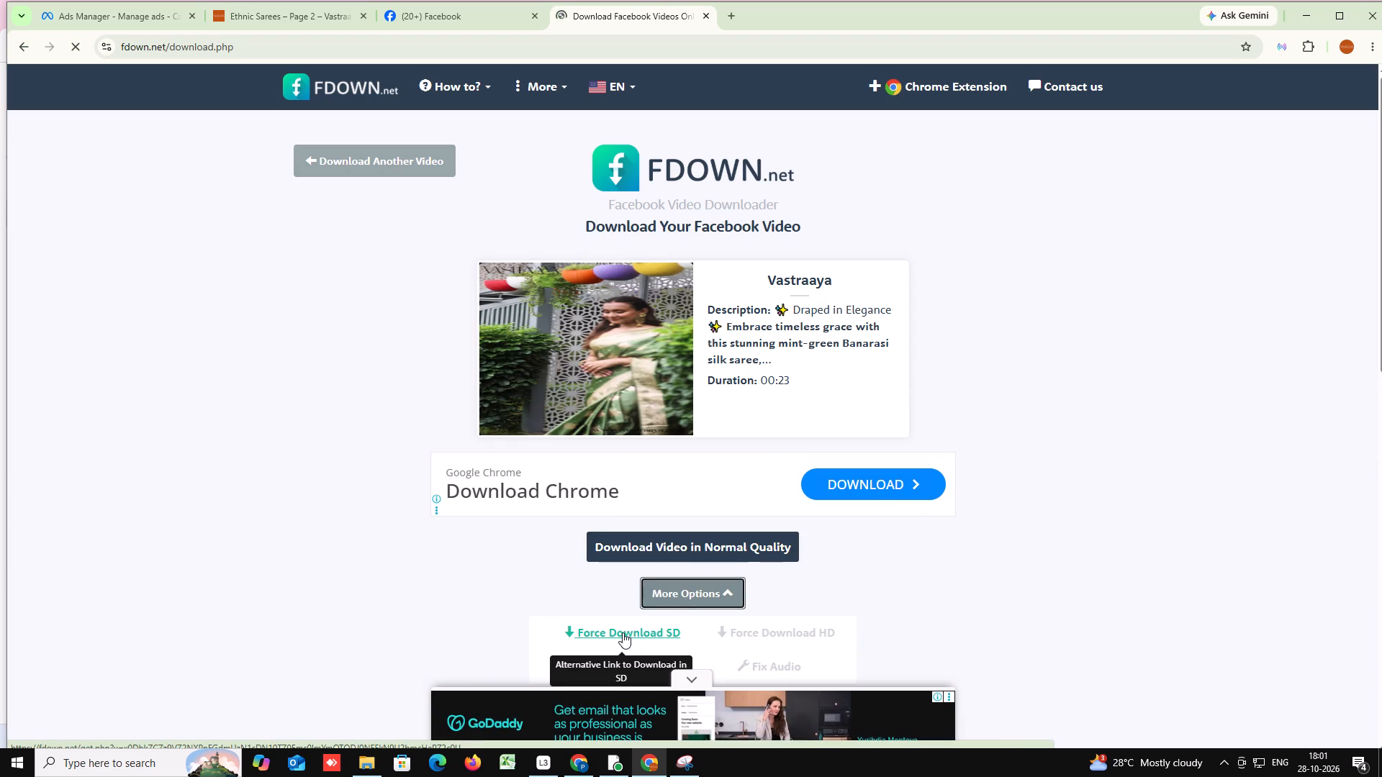
pyautogui.click(667, 544)
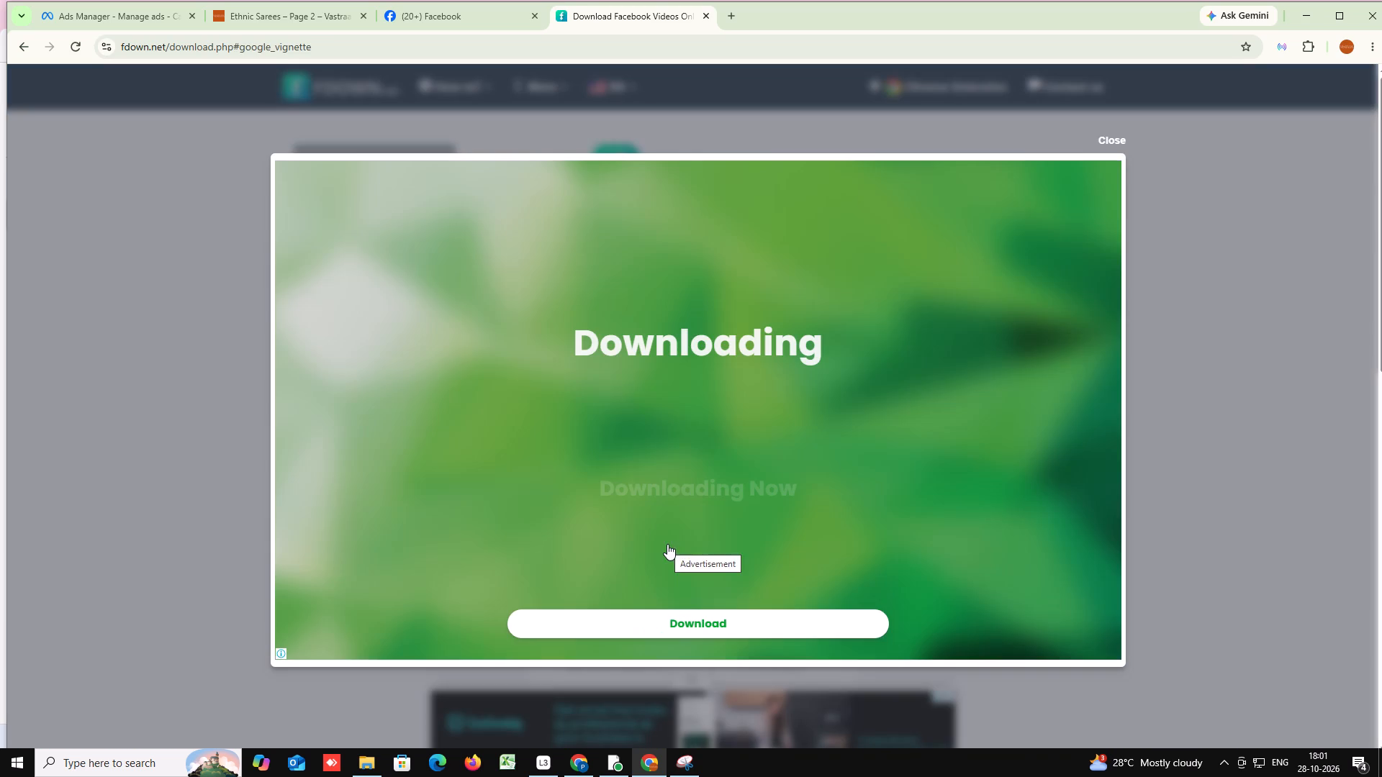
pyautogui.click(1103, 133)
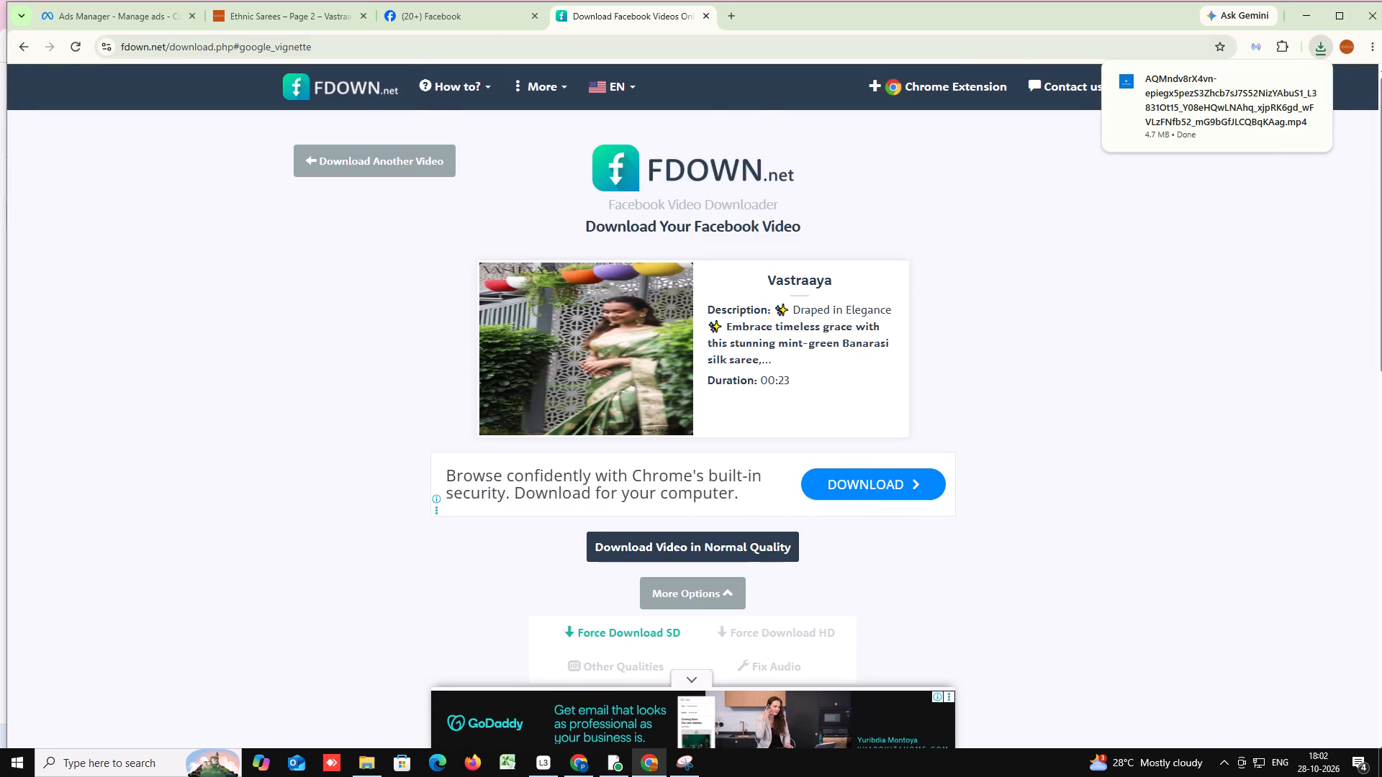
# Return to Vastraaya's Facebook page and look through the older posts for another saree reel.
pyautogui.click(482, 10)
pyautogui.scroll(-7, 917, 477)
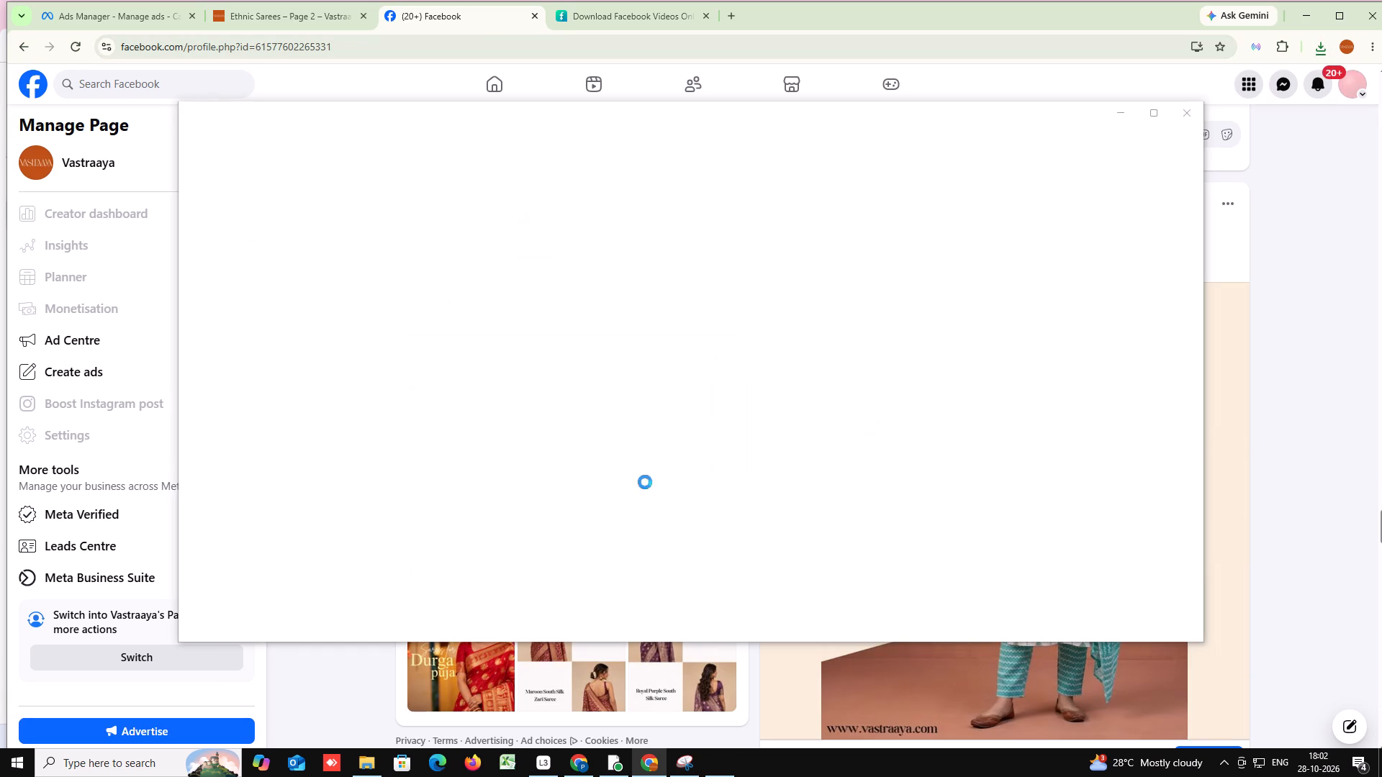
pyautogui.click(1324, 221)
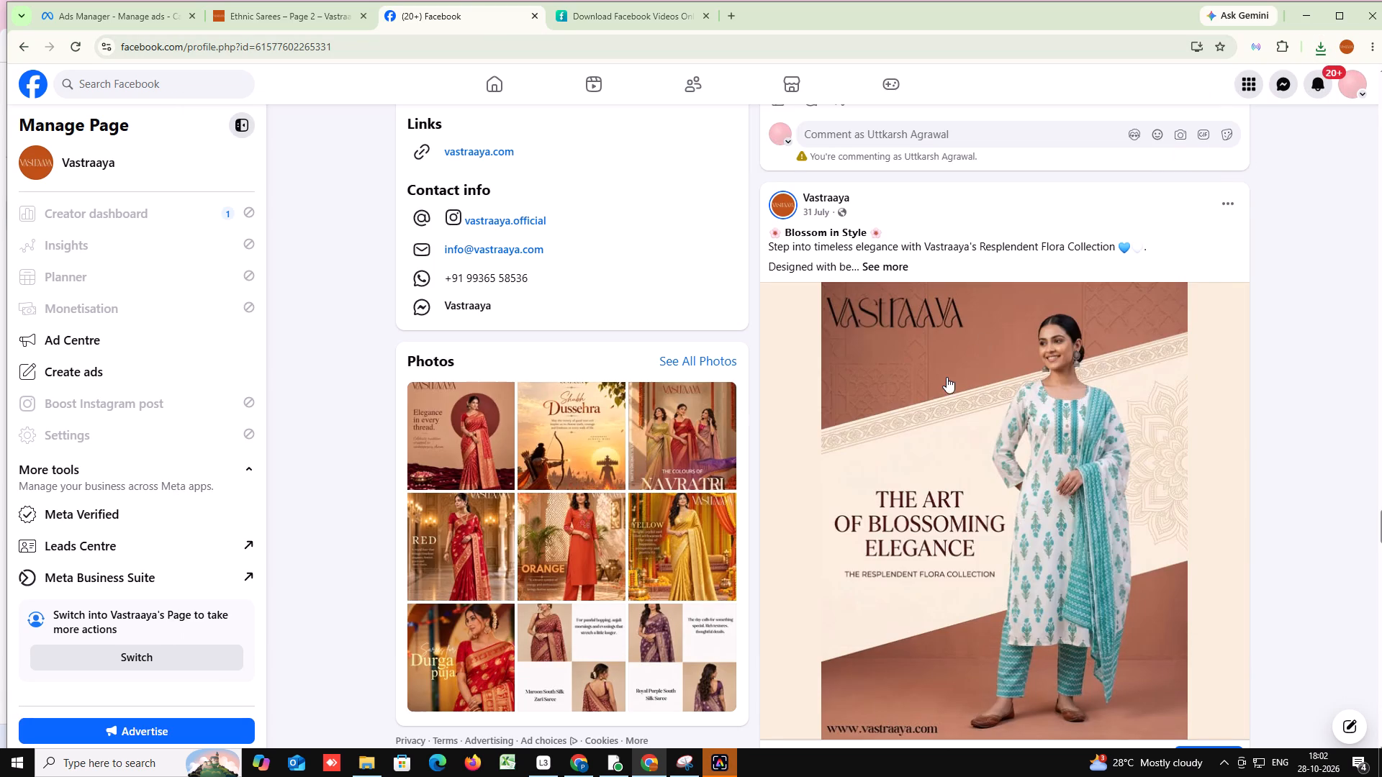
pyautogui.scroll(-19, 936, 377)
pyautogui.scroll(-6, 917, 355)
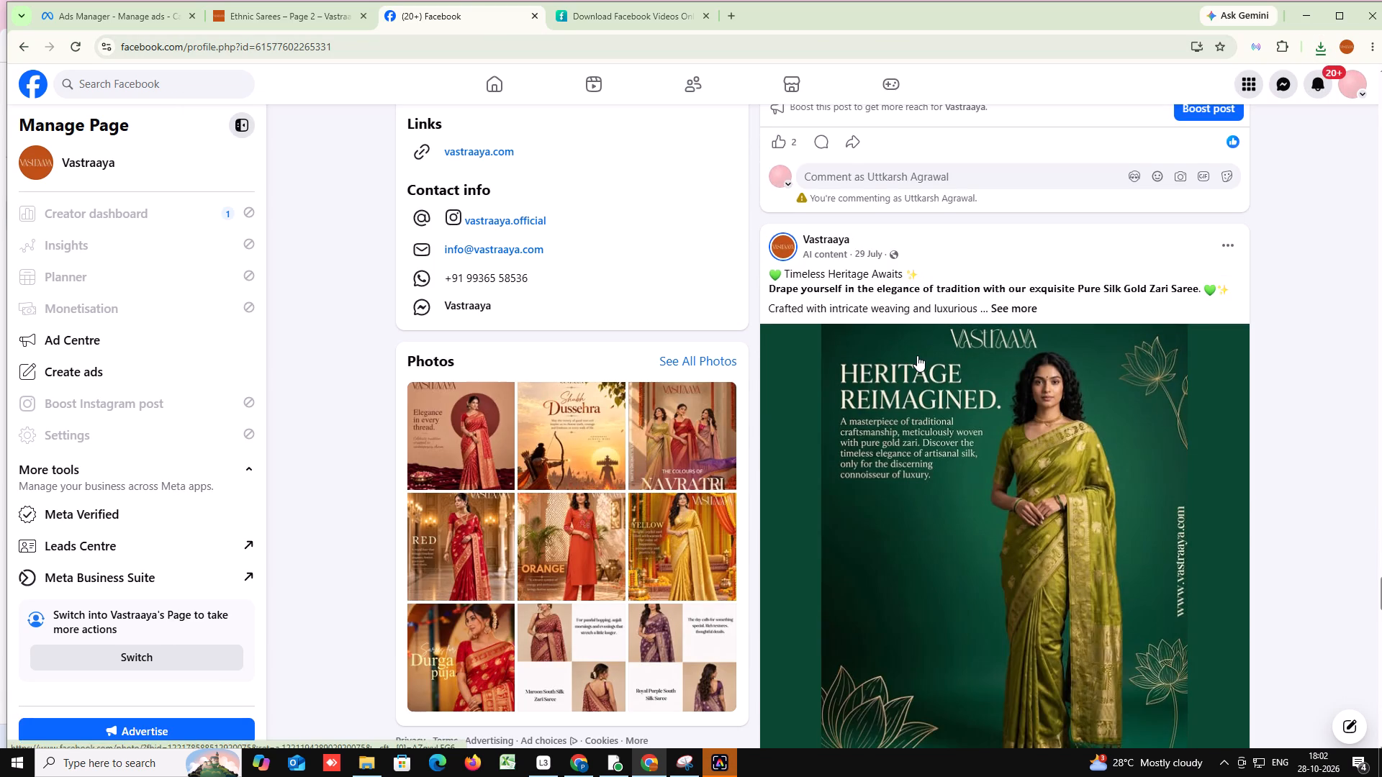
pyautogui.scroll(-4, 917, 355)
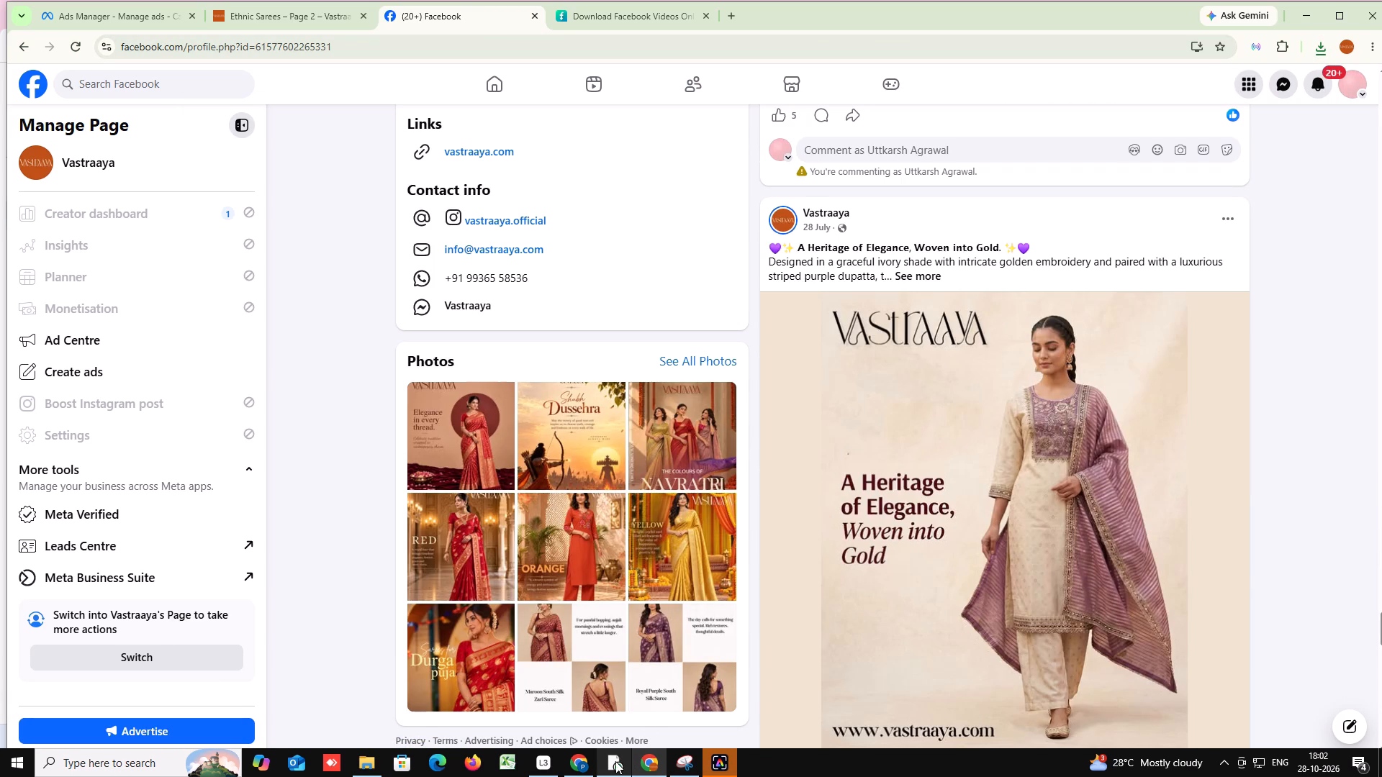
# Switch to Loggy3, stop the running recording session, and return to the Facebook page.
pyautogui.click(535, 763)
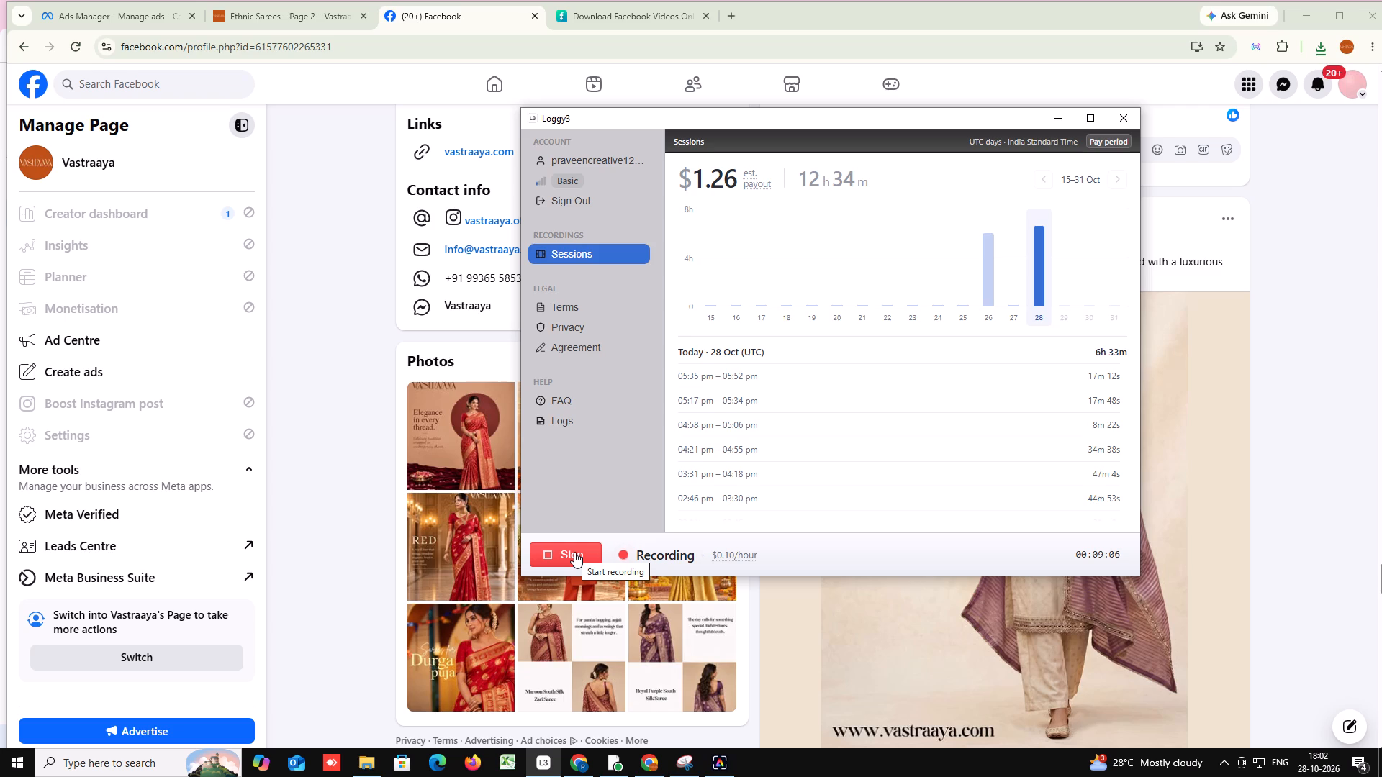
pyautogui.click(574, 552)
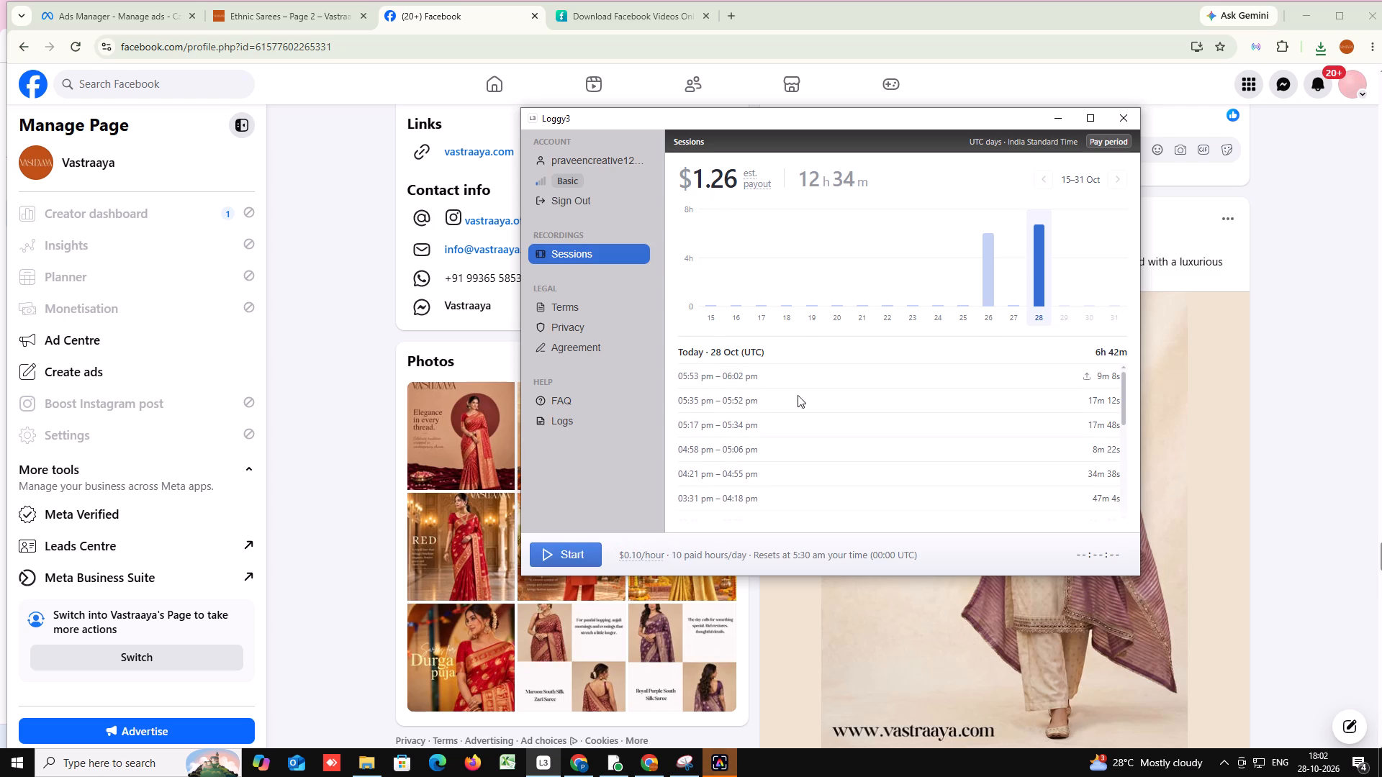
pyautogui.scroll(2, 859, 393)
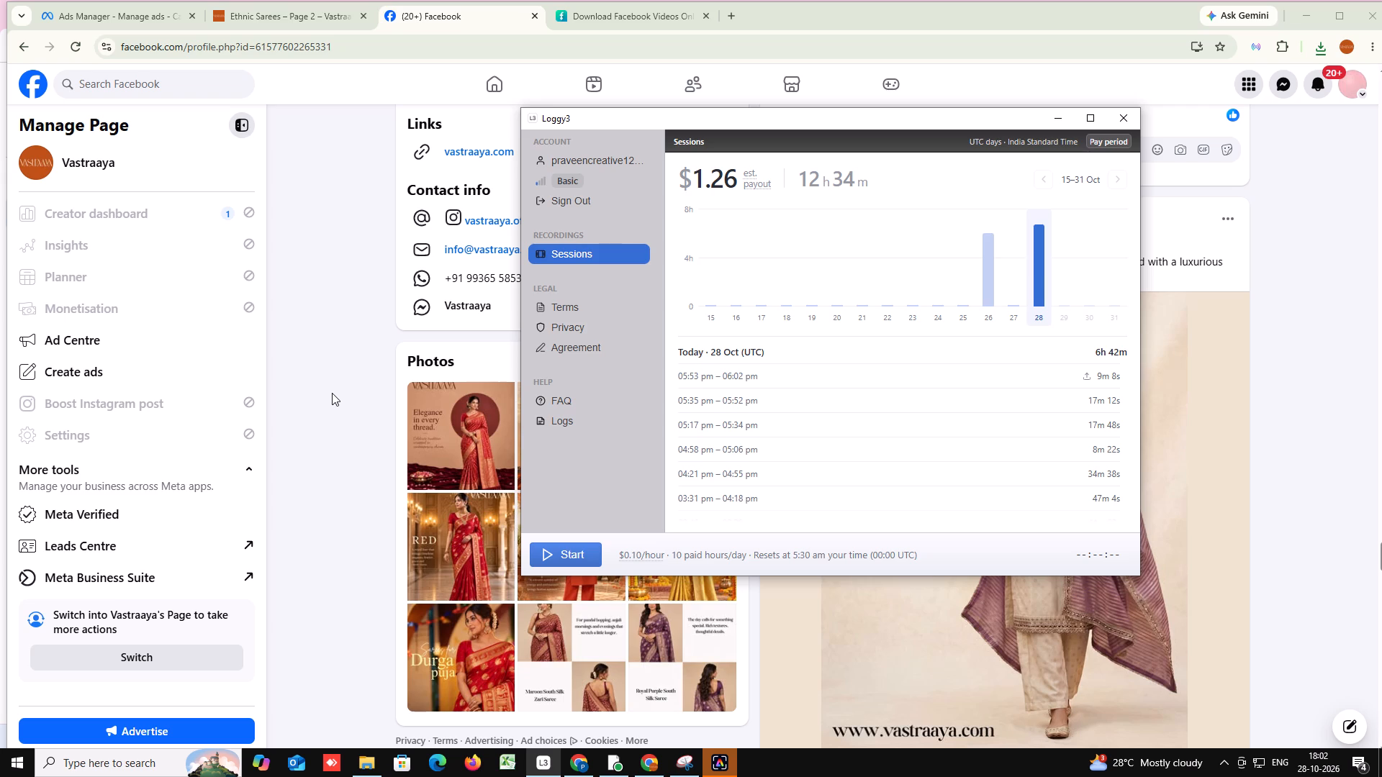
pyautogui.click(332, 393)
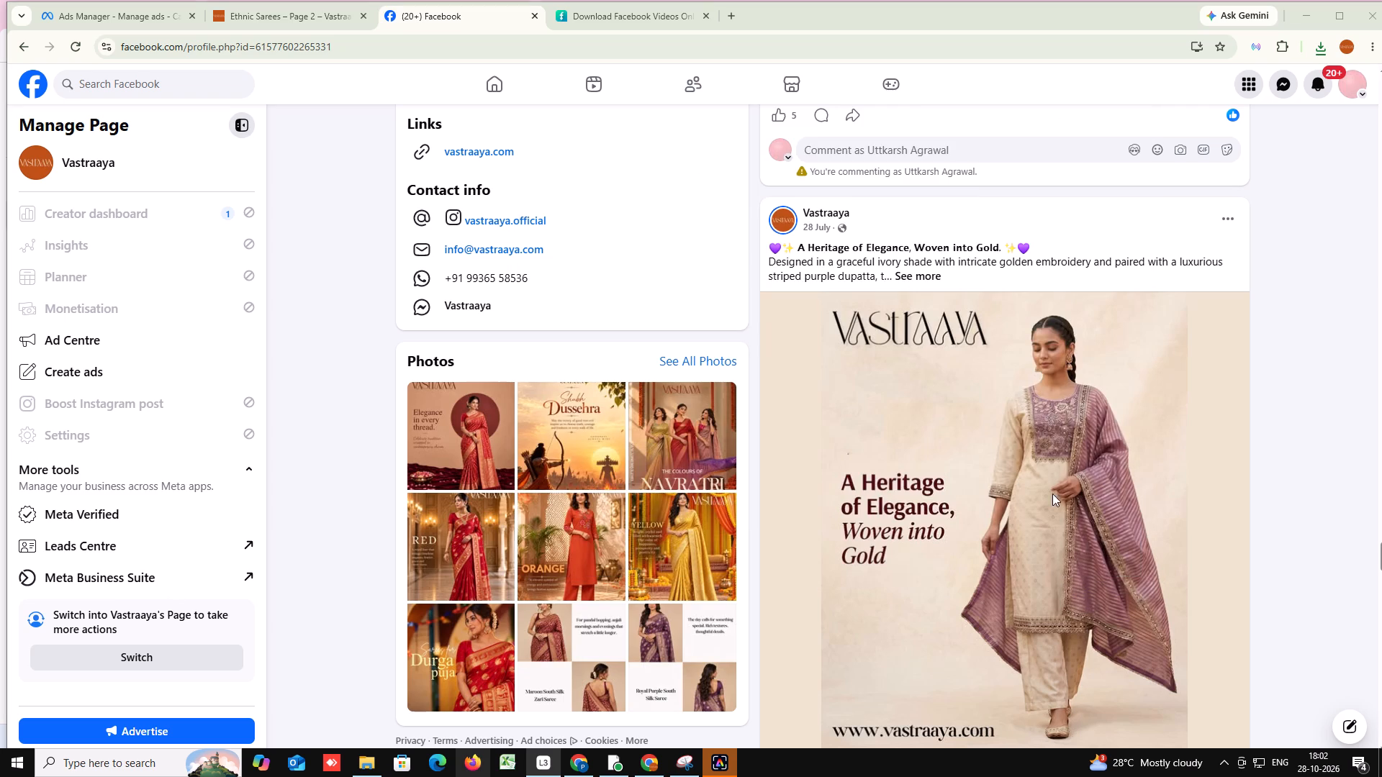
# Find the turquoise saree reel filmed on the staircase on Vastraaya's page and copy its share link.
pyautogui.scroll(-12, 1016, 318)
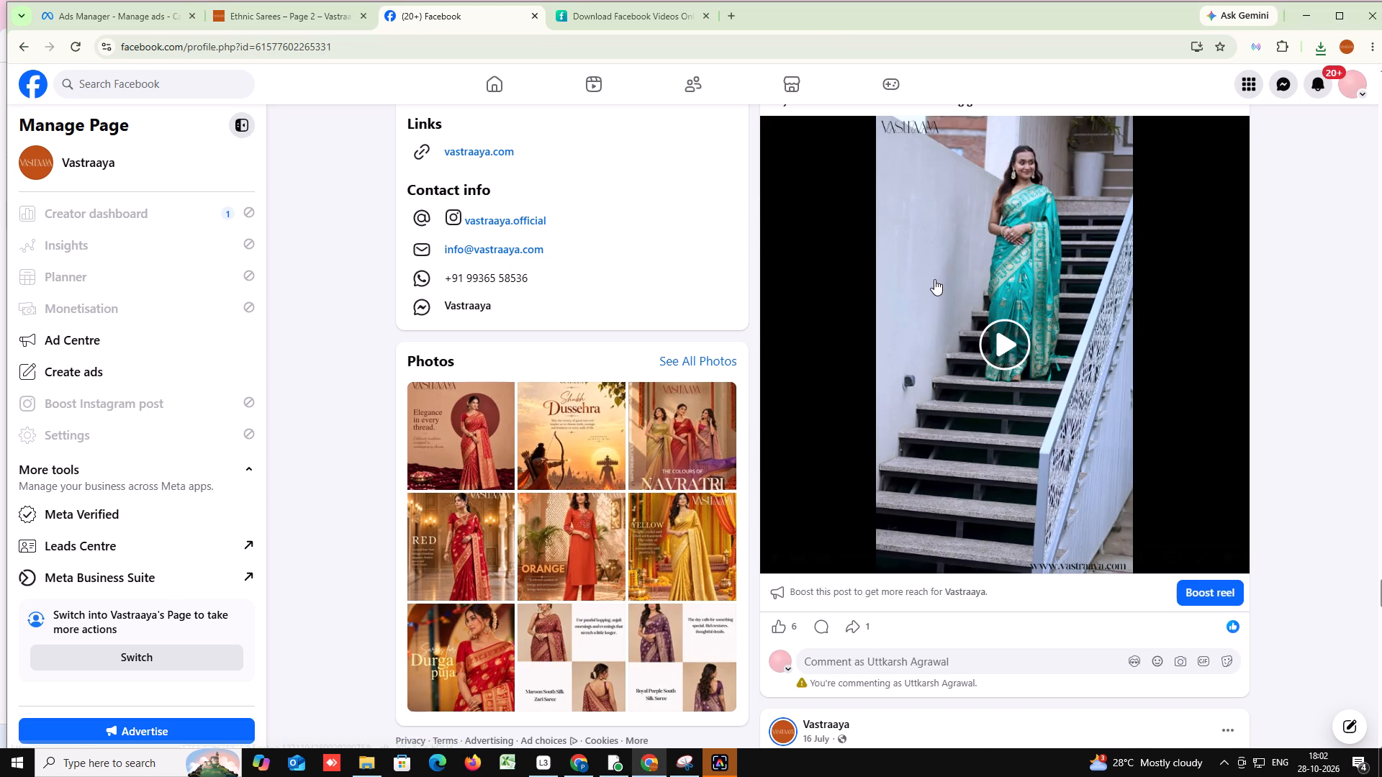
pyautogui.click(856, 630)
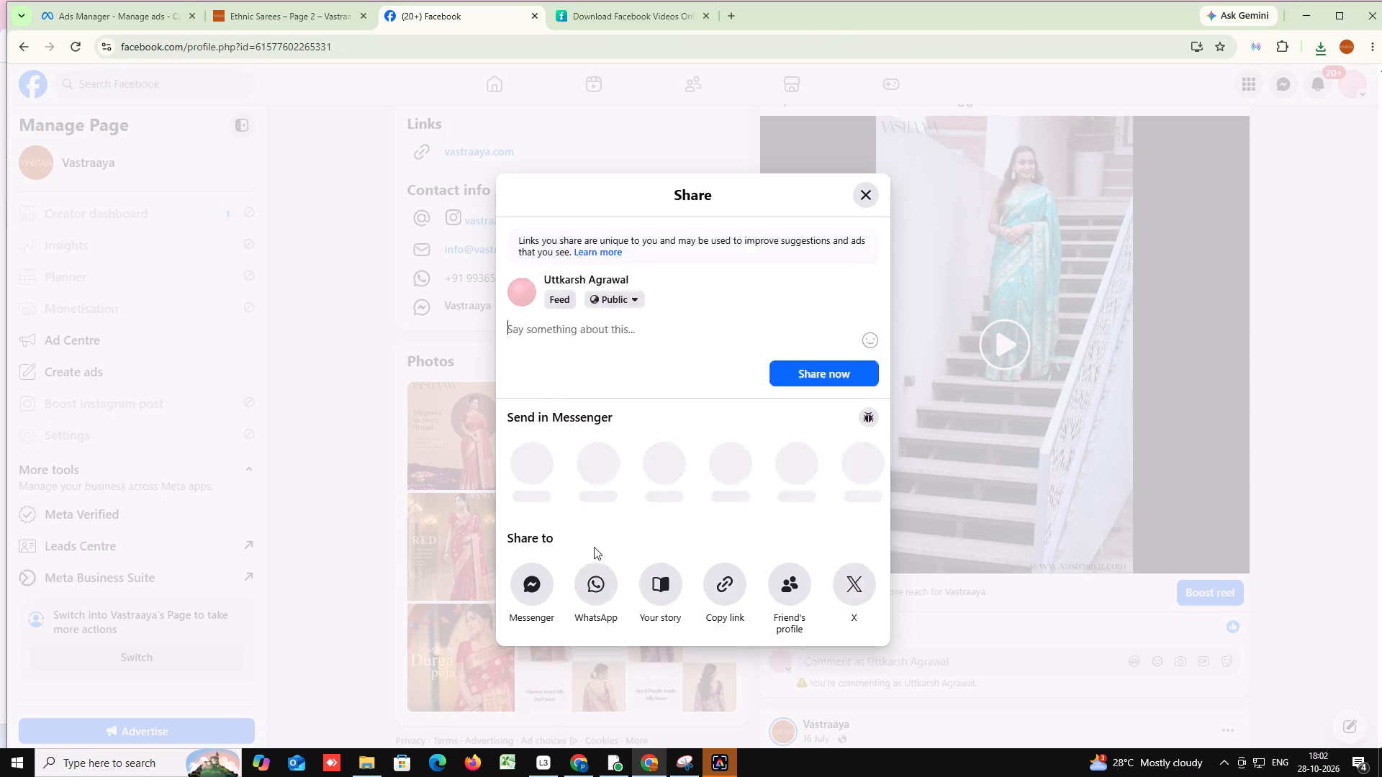
pyautogui.click(737, 523)
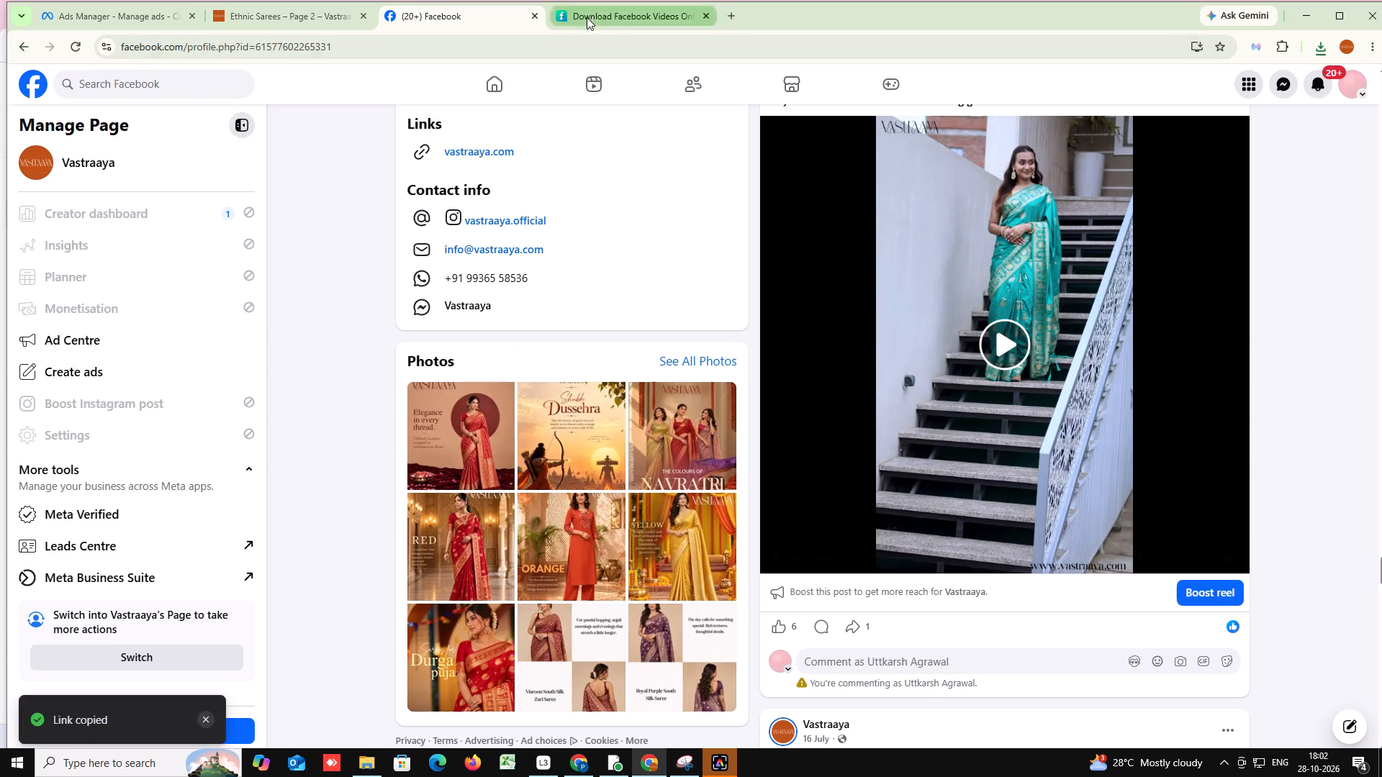
# Submit the copied turquoise saree reel link to FDOWN.net as another video and download it in normal quality.
pyautogui.click(587, 17)
pyautogui.click(327, 154)
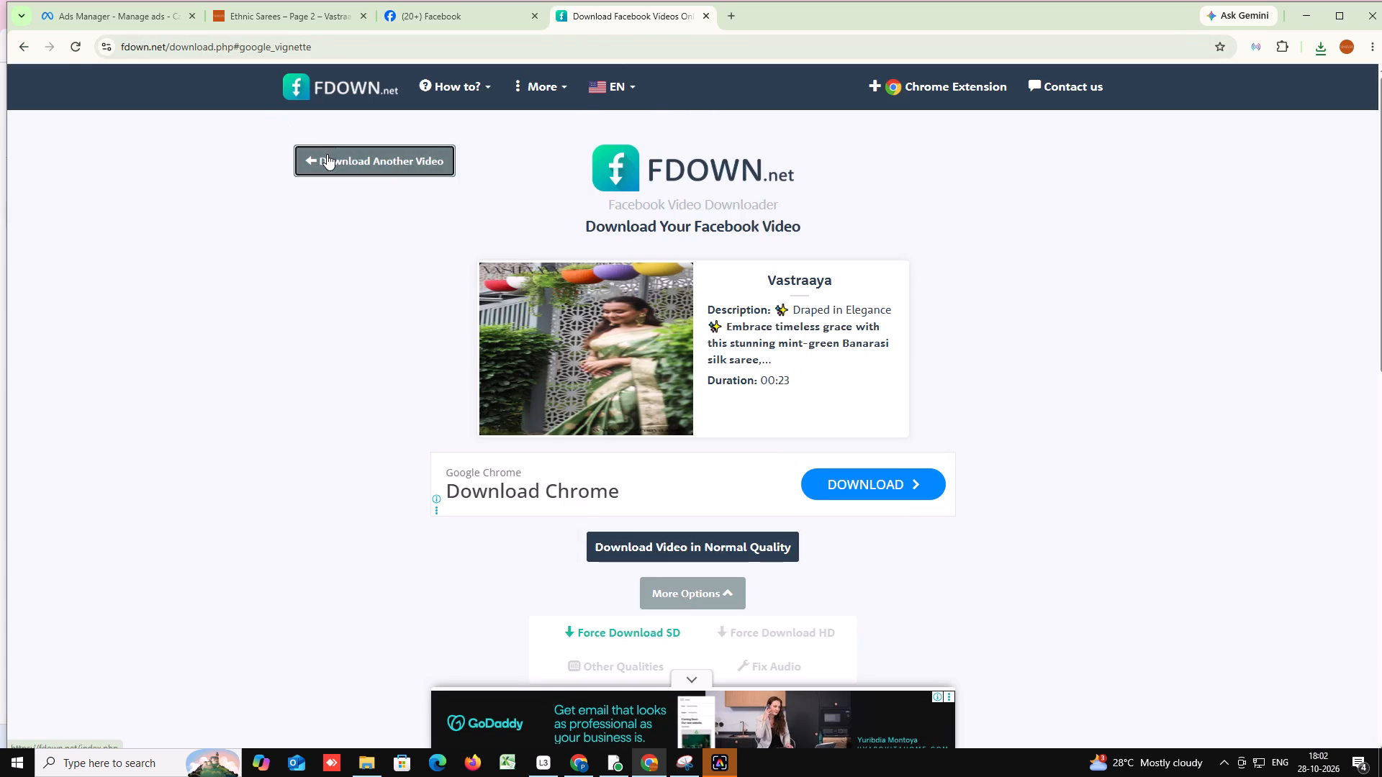
pyautogui.rightClick(482, 283)
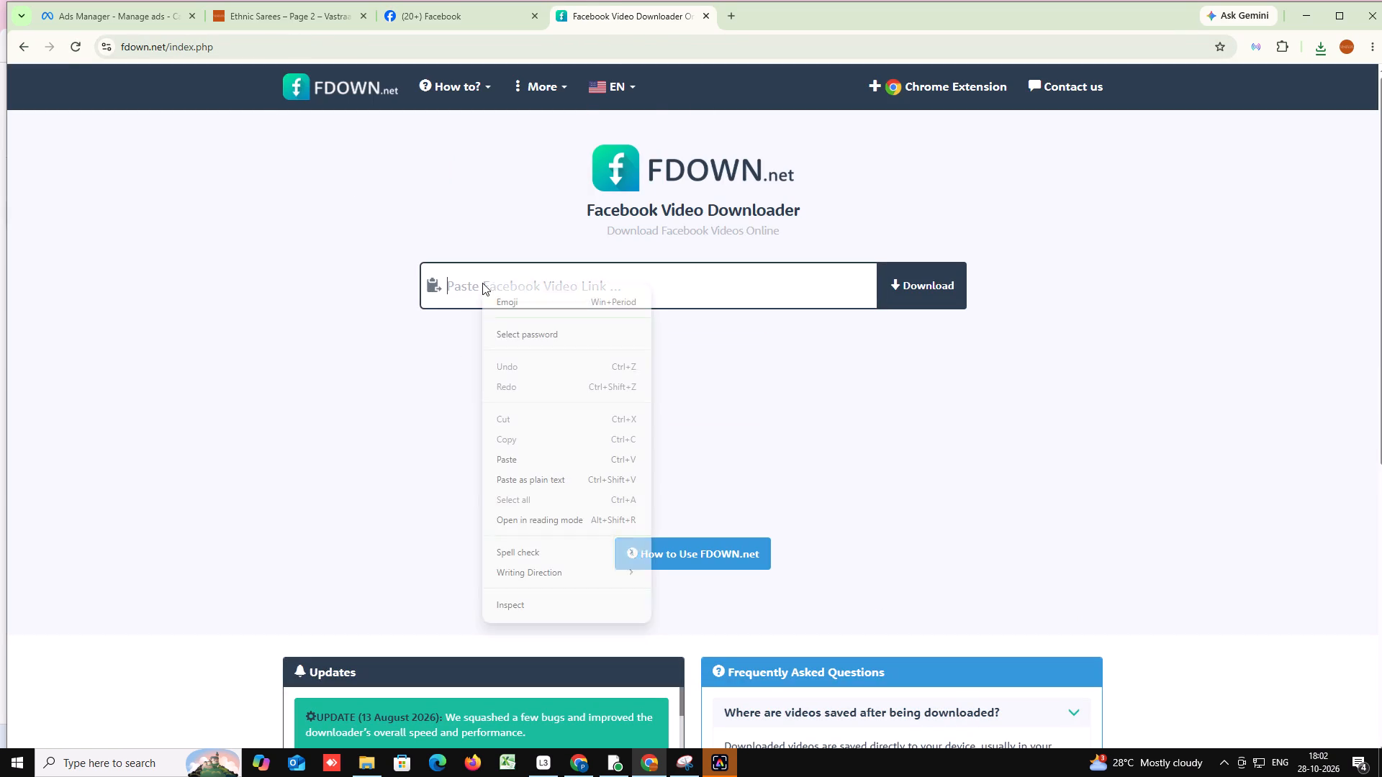
pyautogui.click(522, 457)
pyautogui.click(926, 283)
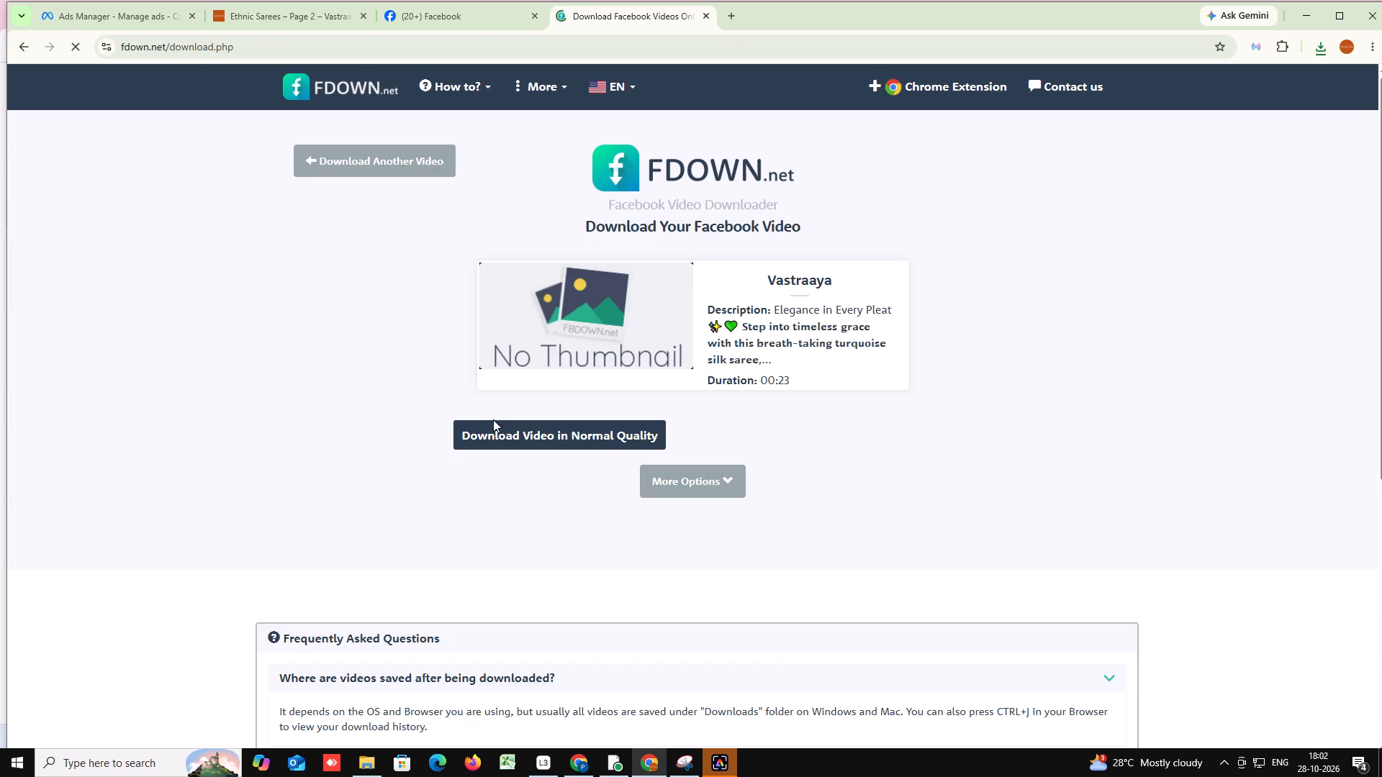
pyautogui.click(513, 484)
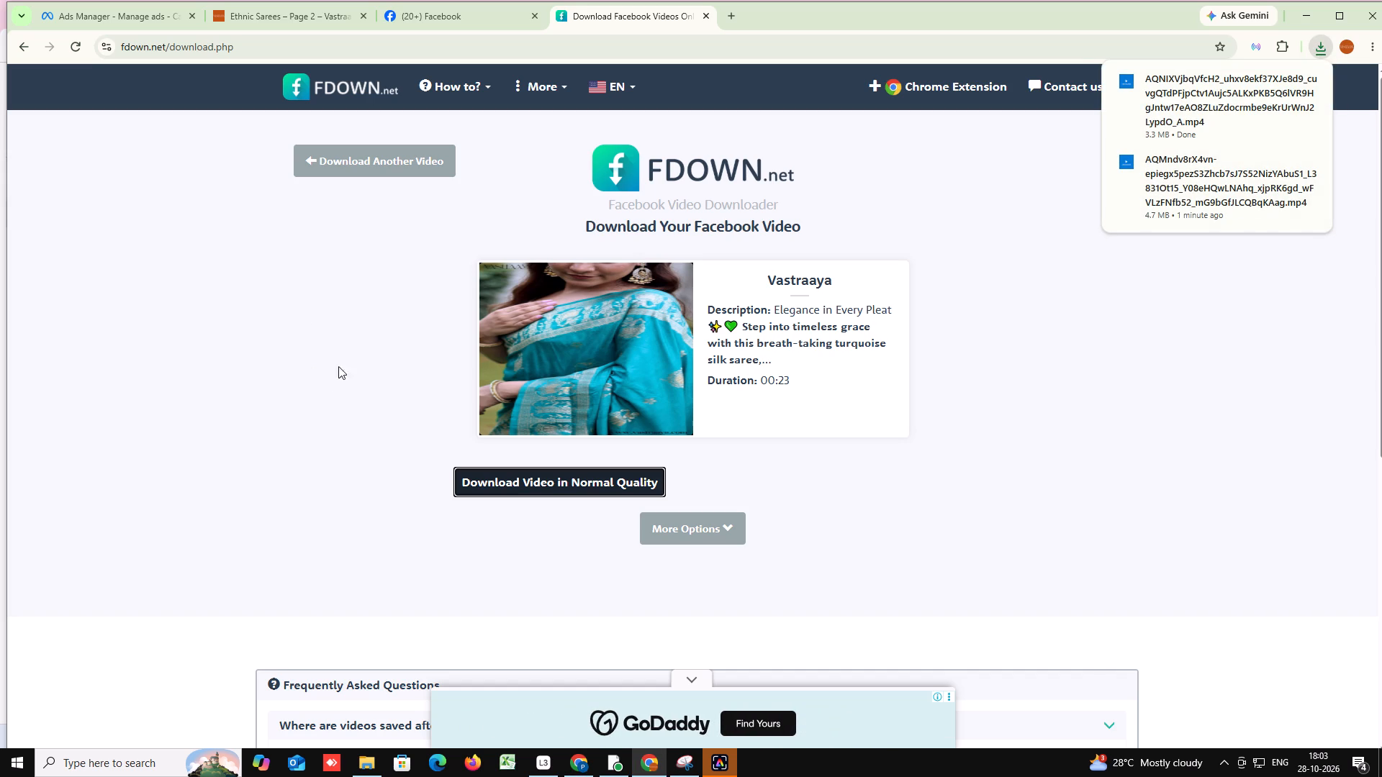
pyautogui.click(231, 320)
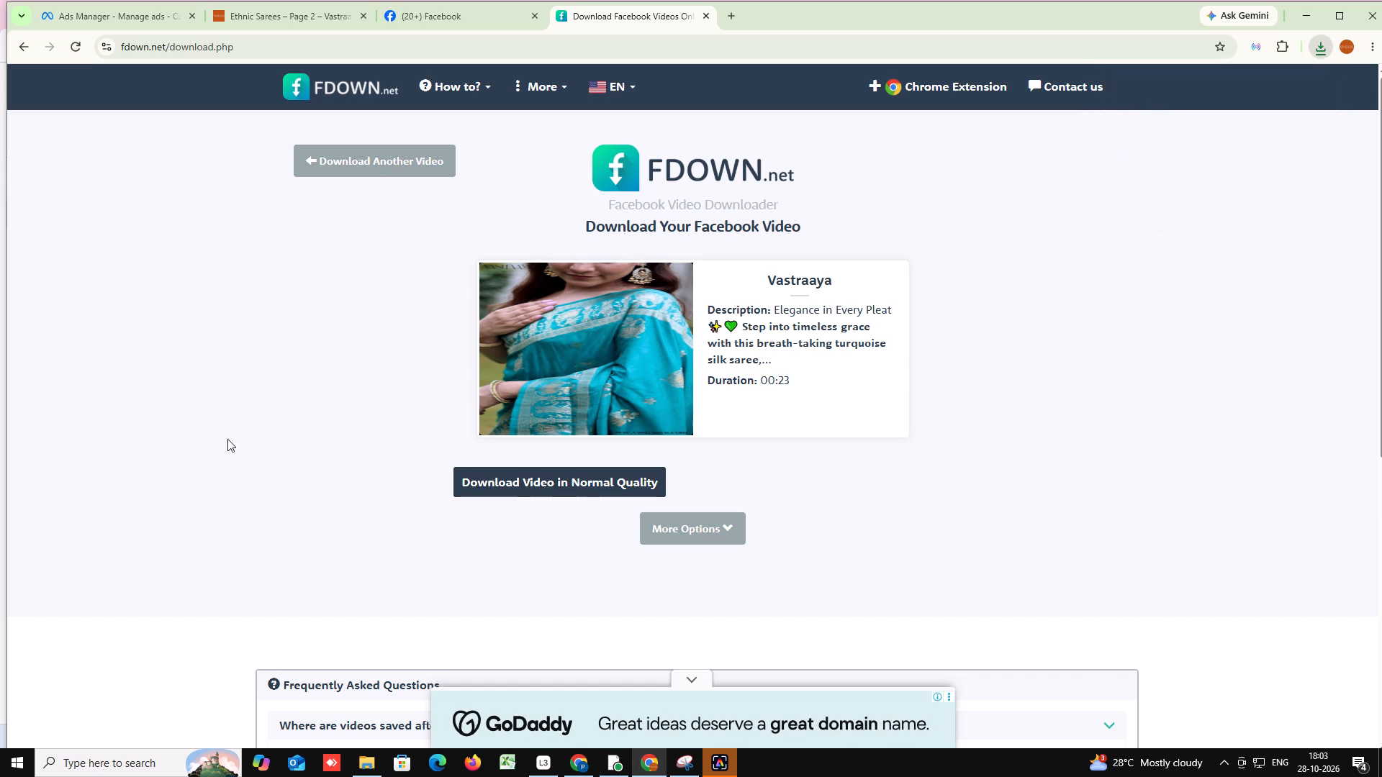
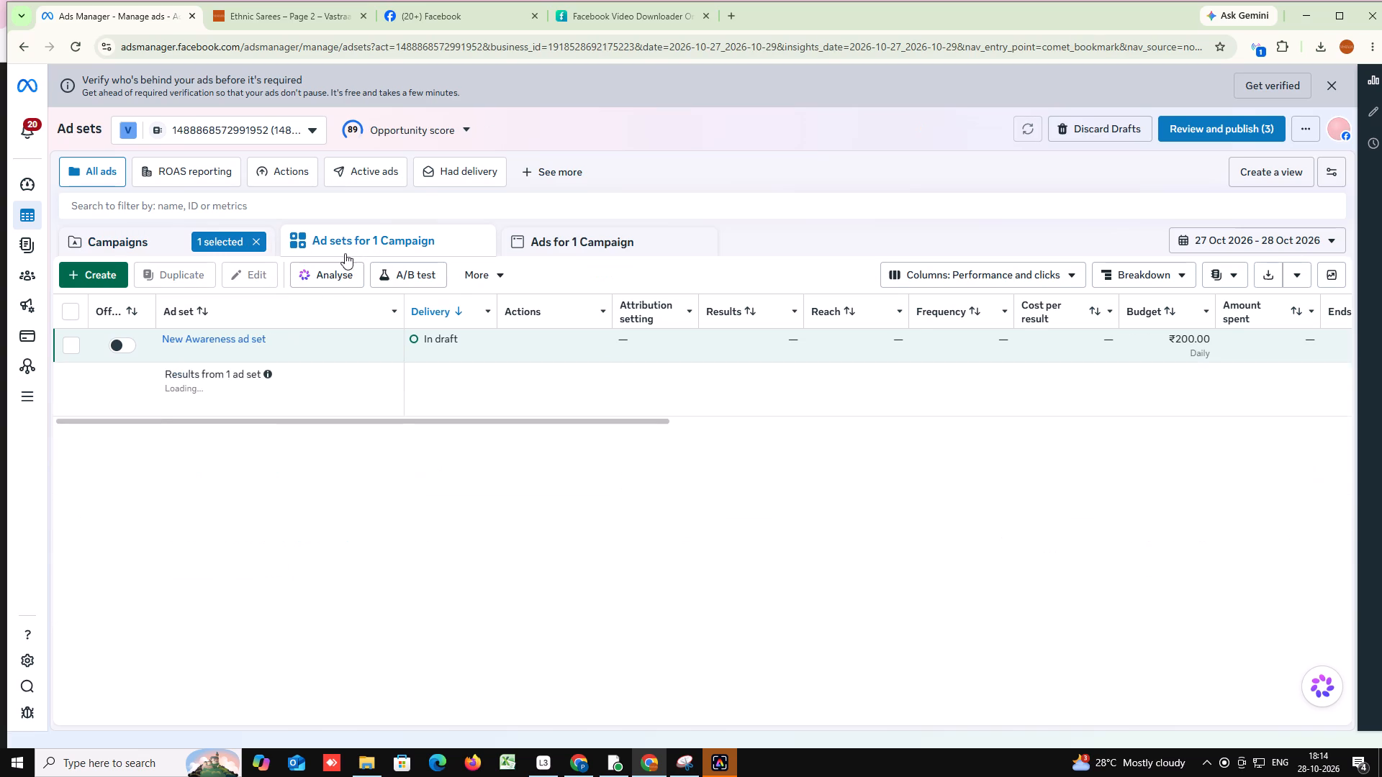
# Open the Vastraaya Sales ad from the ad set "Vastraaya Sales saree, suit set 1" in the ad editor.
pyautogui.click(73, 381)
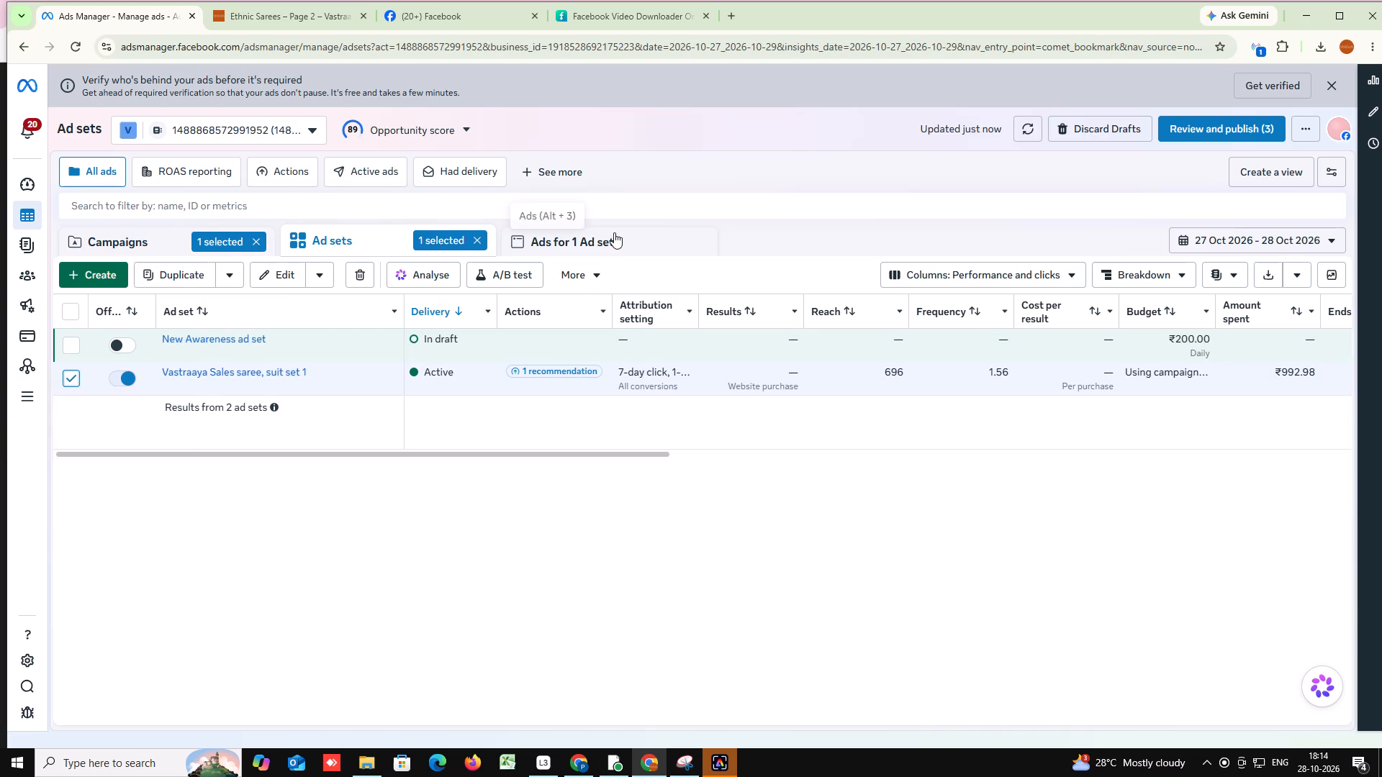
pyautogui.click(598, 237)
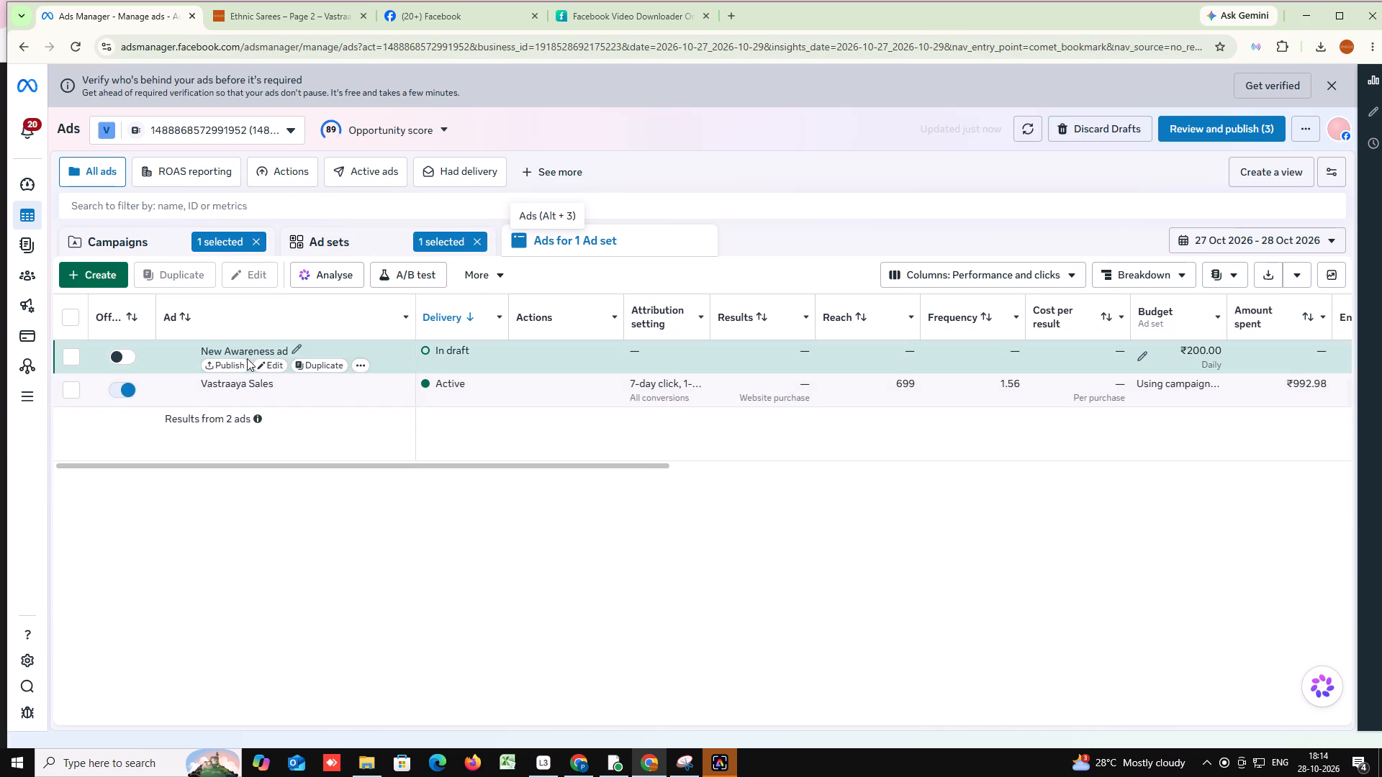
pyautogui.click(220, 399)
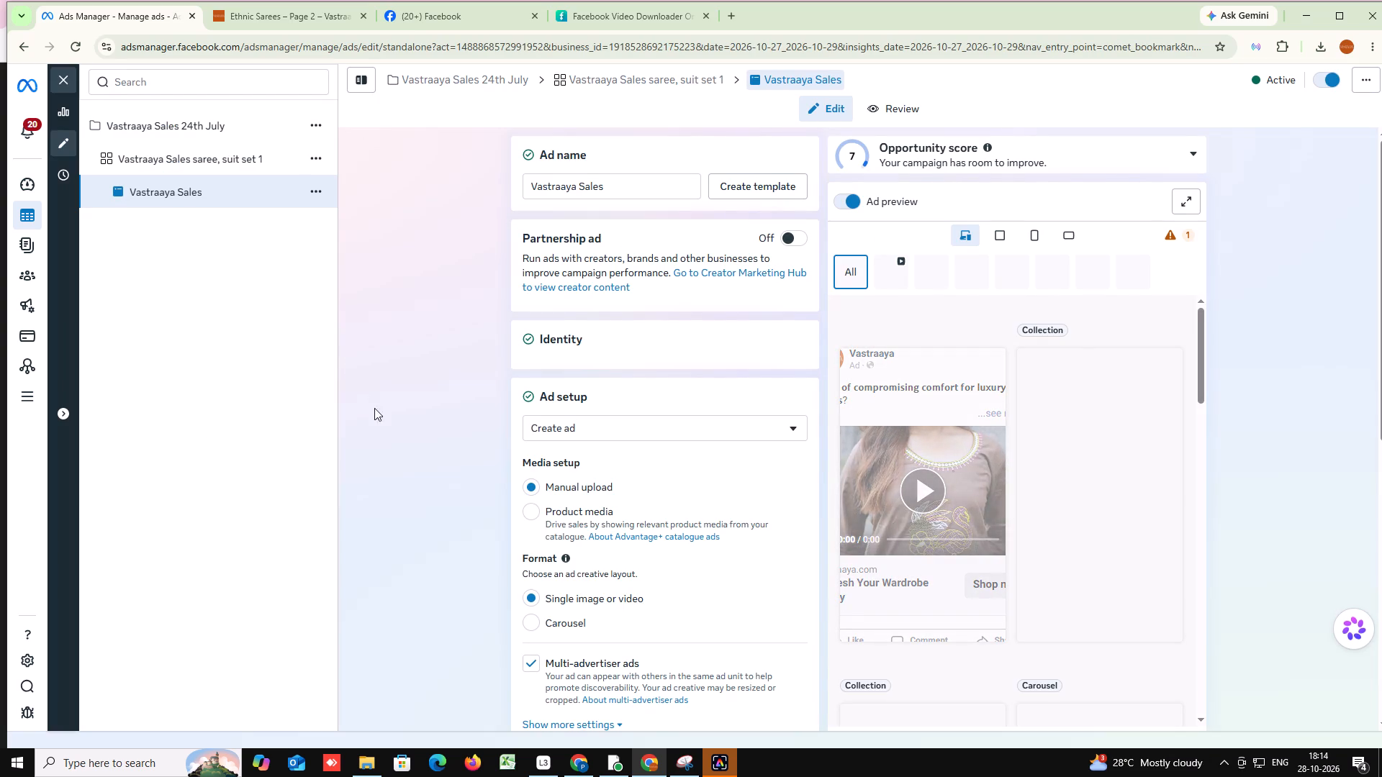
# Look through the Vastraaya Sales ad's settings, from ad setup and destination to the ad creative and its media.
pyautogui.scroll(-1, 453, 430)
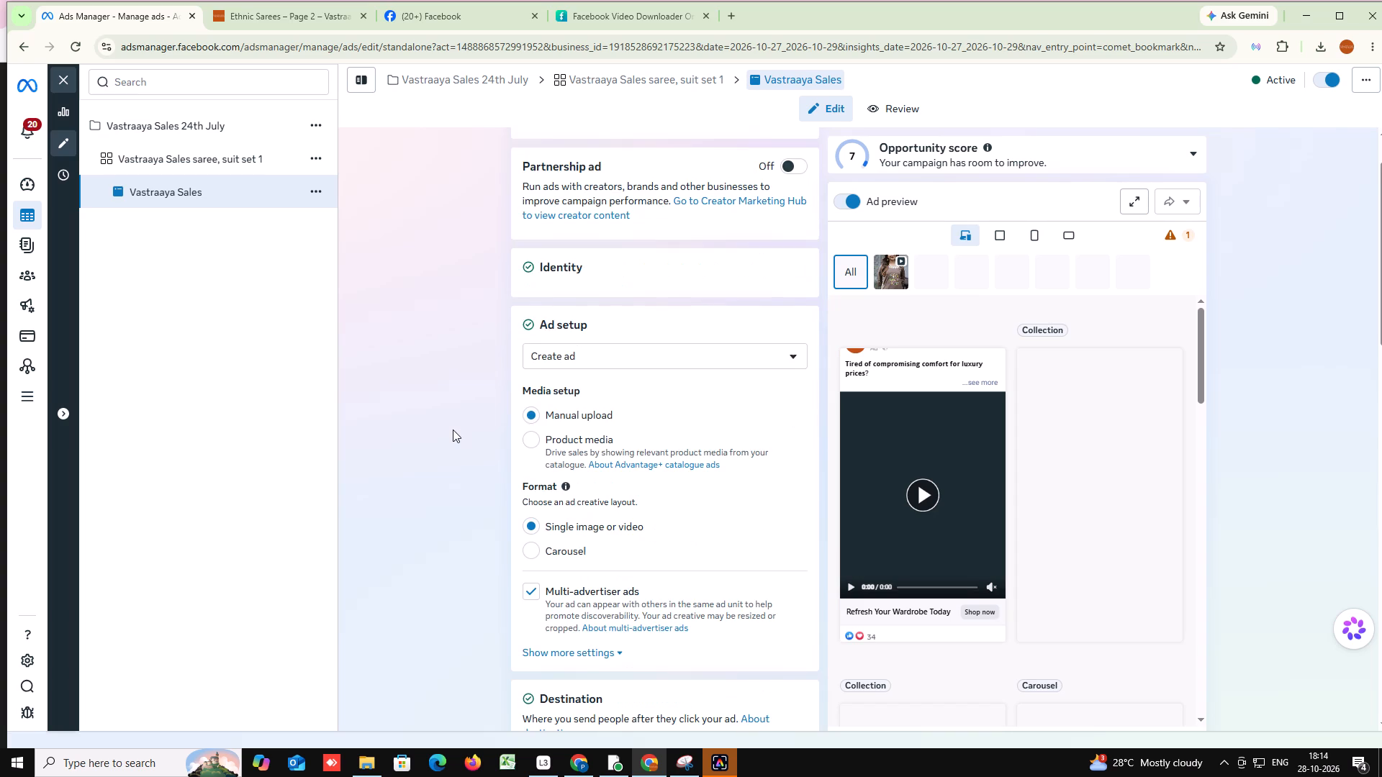
pyautogui.scroll(-2, 453, 430)
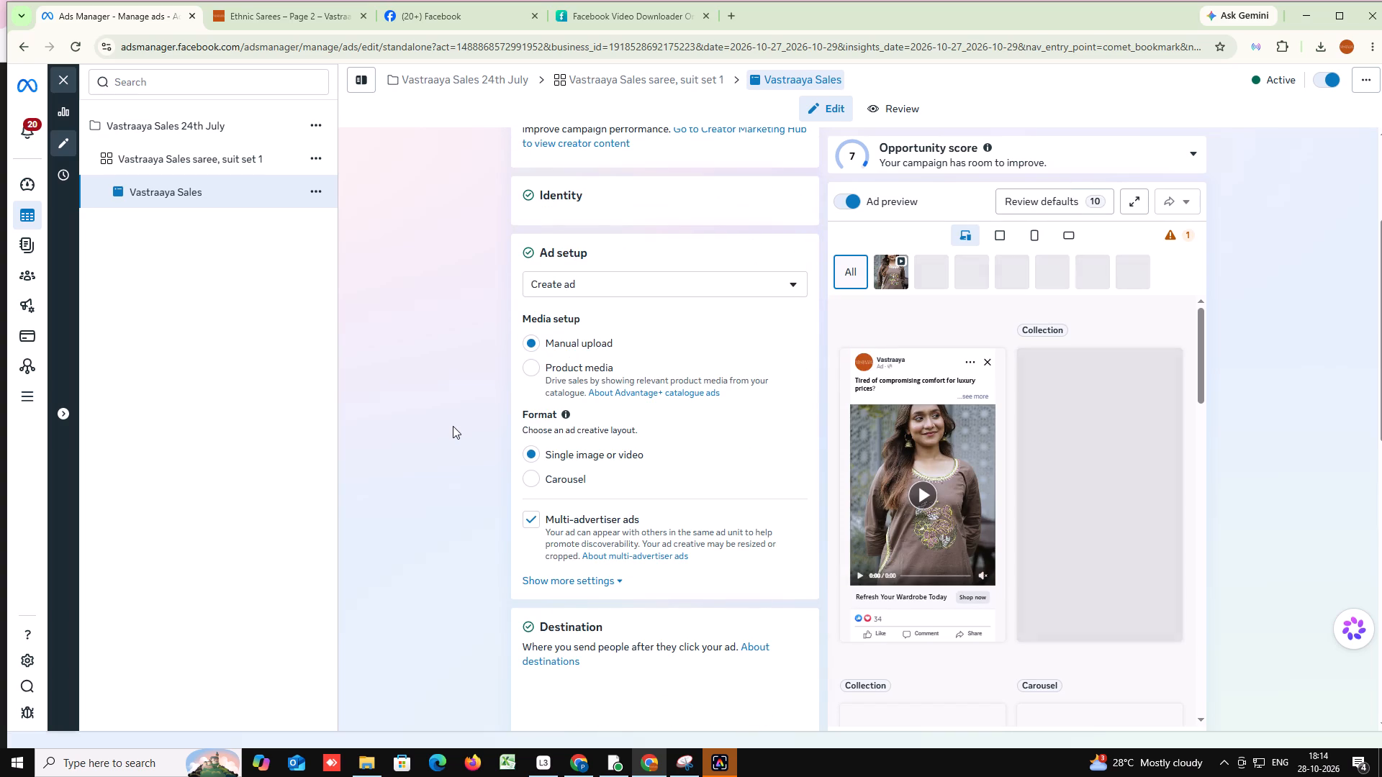
pyautogui.scroll(-1, 453, 426)
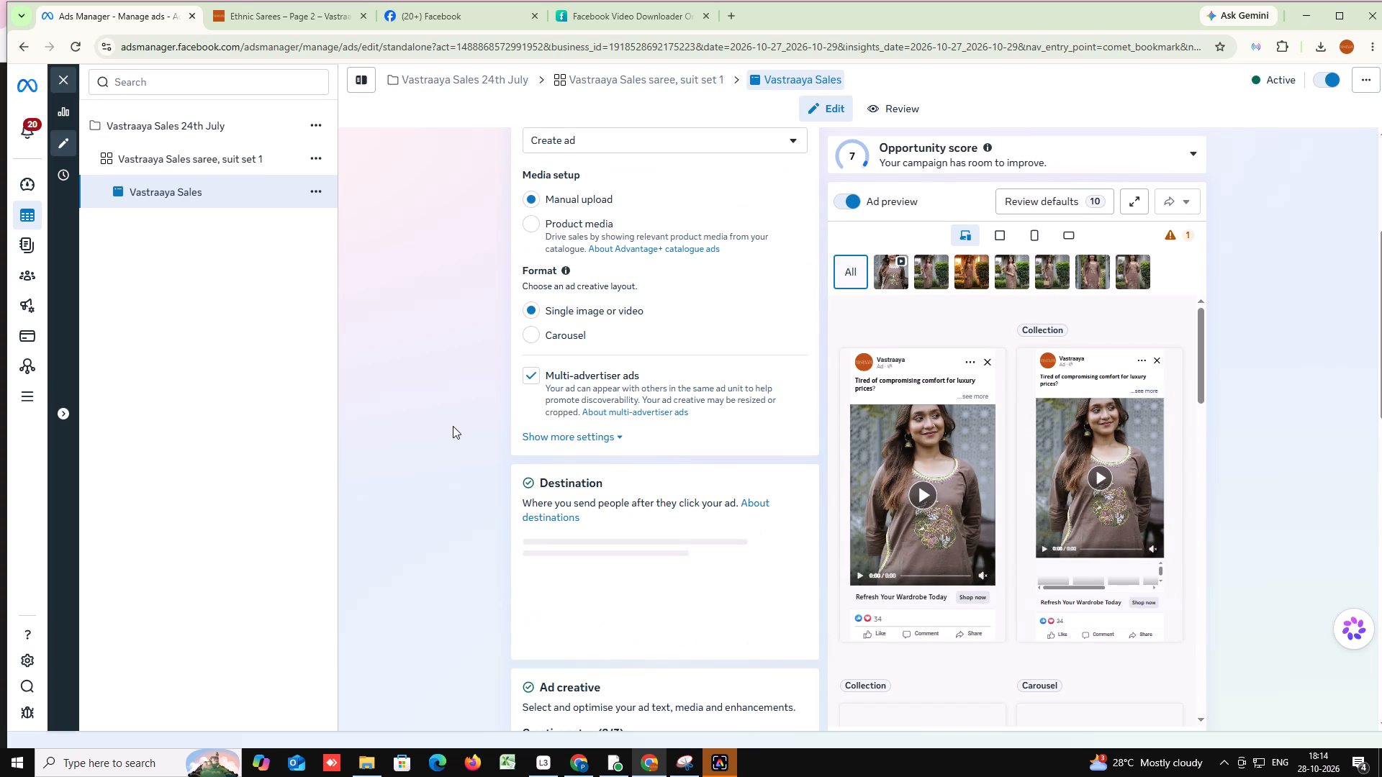
pyautogui.scroll(-2, 453, 426)
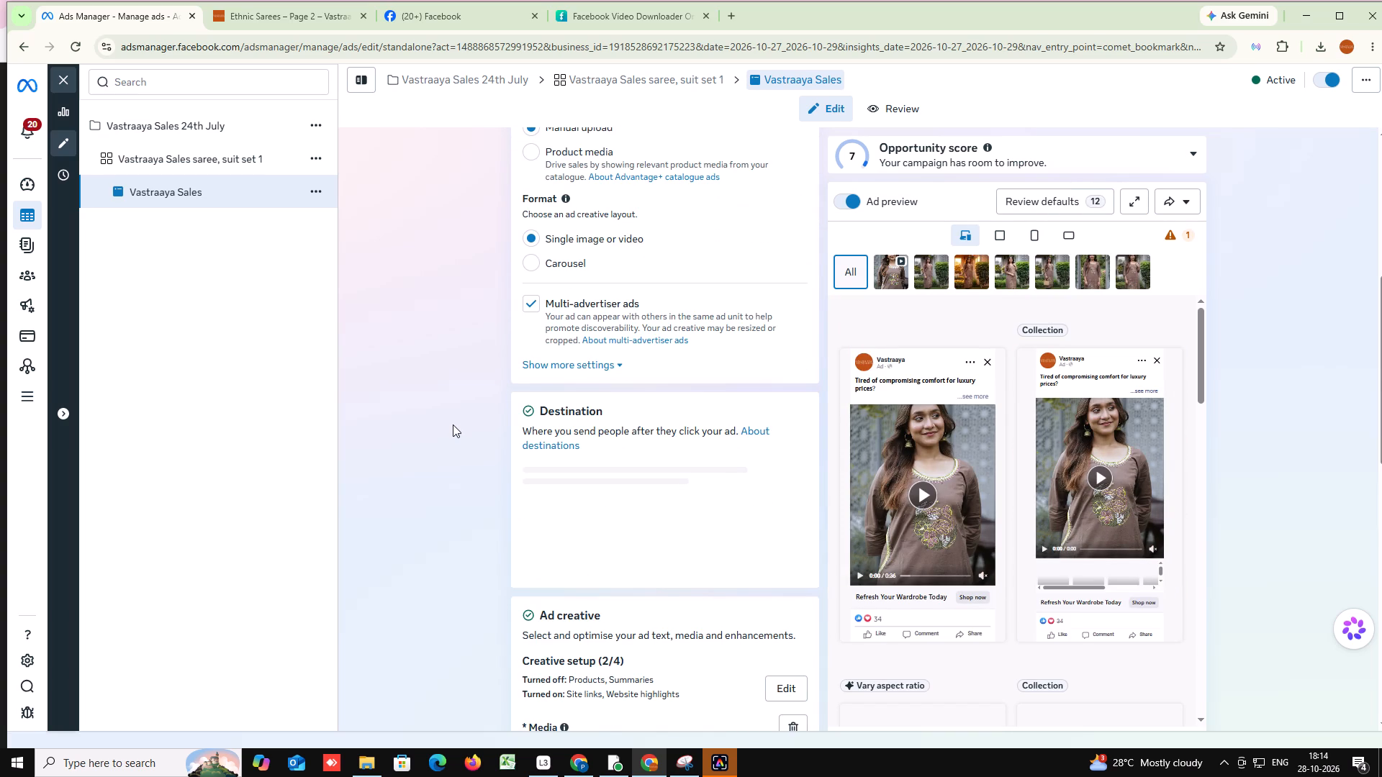
pyautogui.scroll(-3, 453, 424)
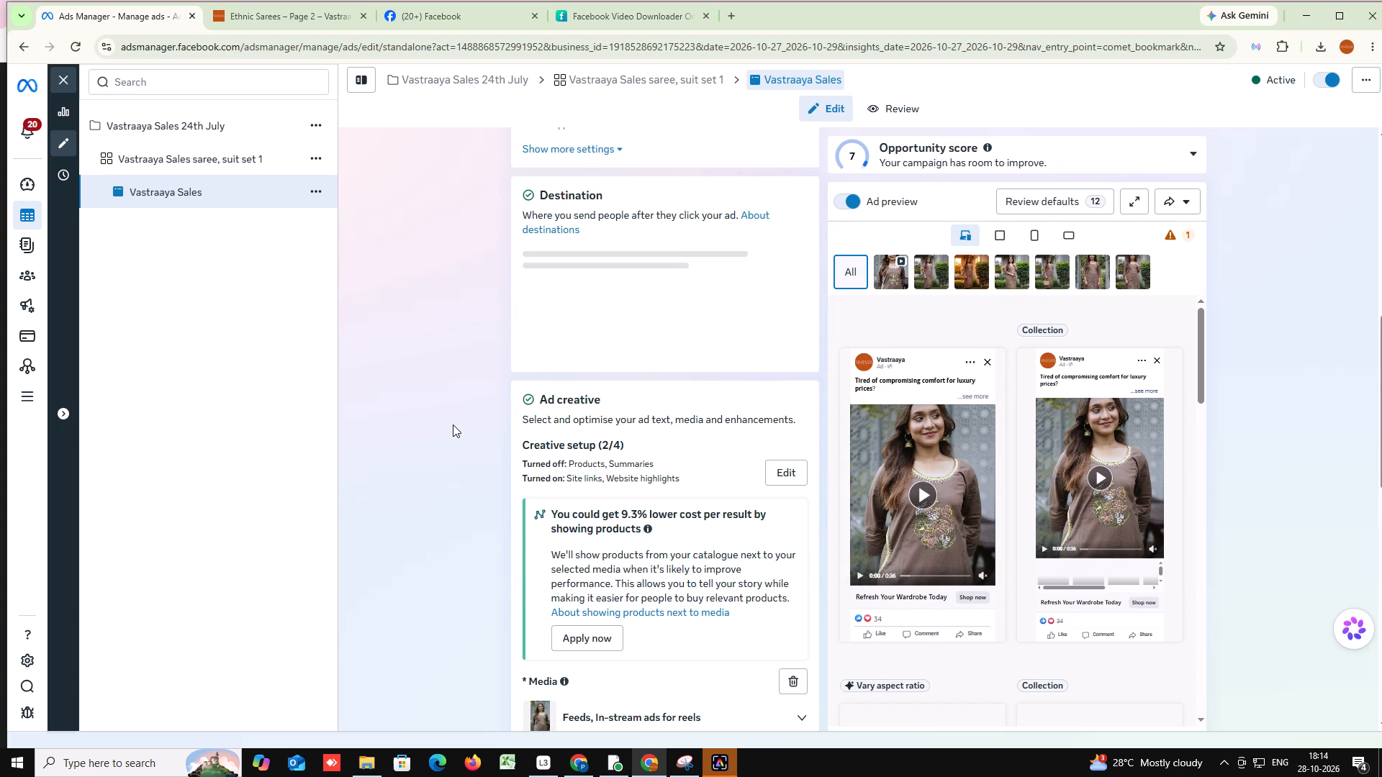
pyautogui.scroll(-6, 453, 424)
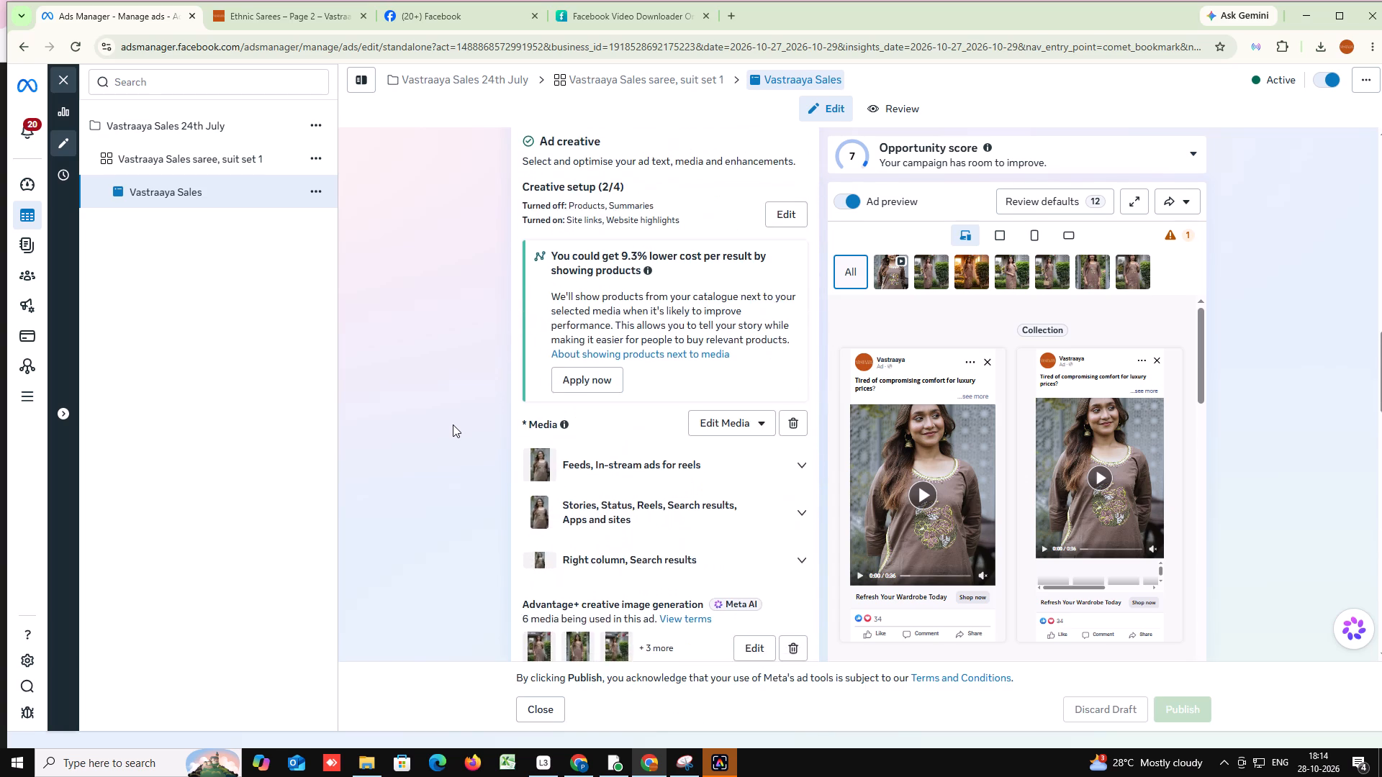
# Copy the full primary text of the Vastraaya Sales ad, from "Tired of compromising comfort" through the WhatsApp support line.
pyautogui.scroll(-3, 453, 424)
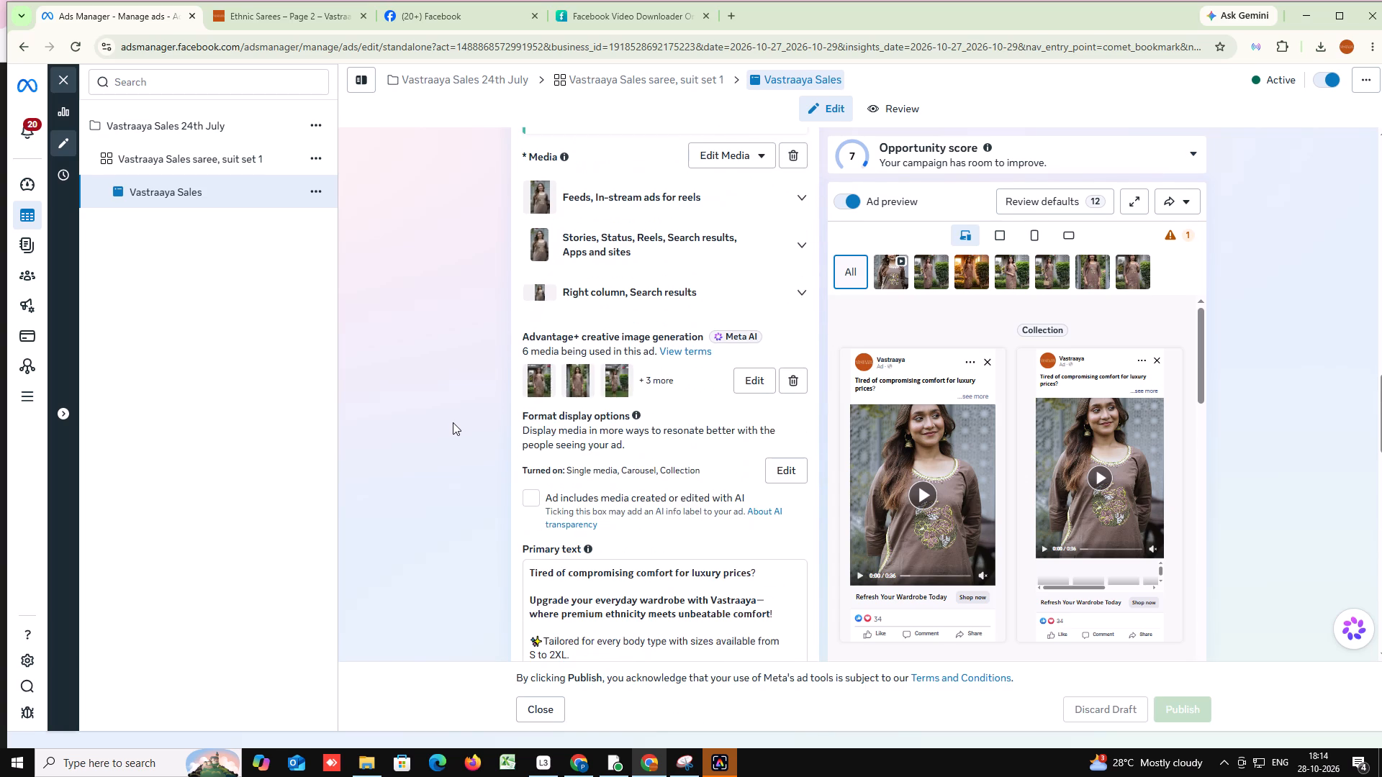
pyautogui.scroll(-3, 453, 422)
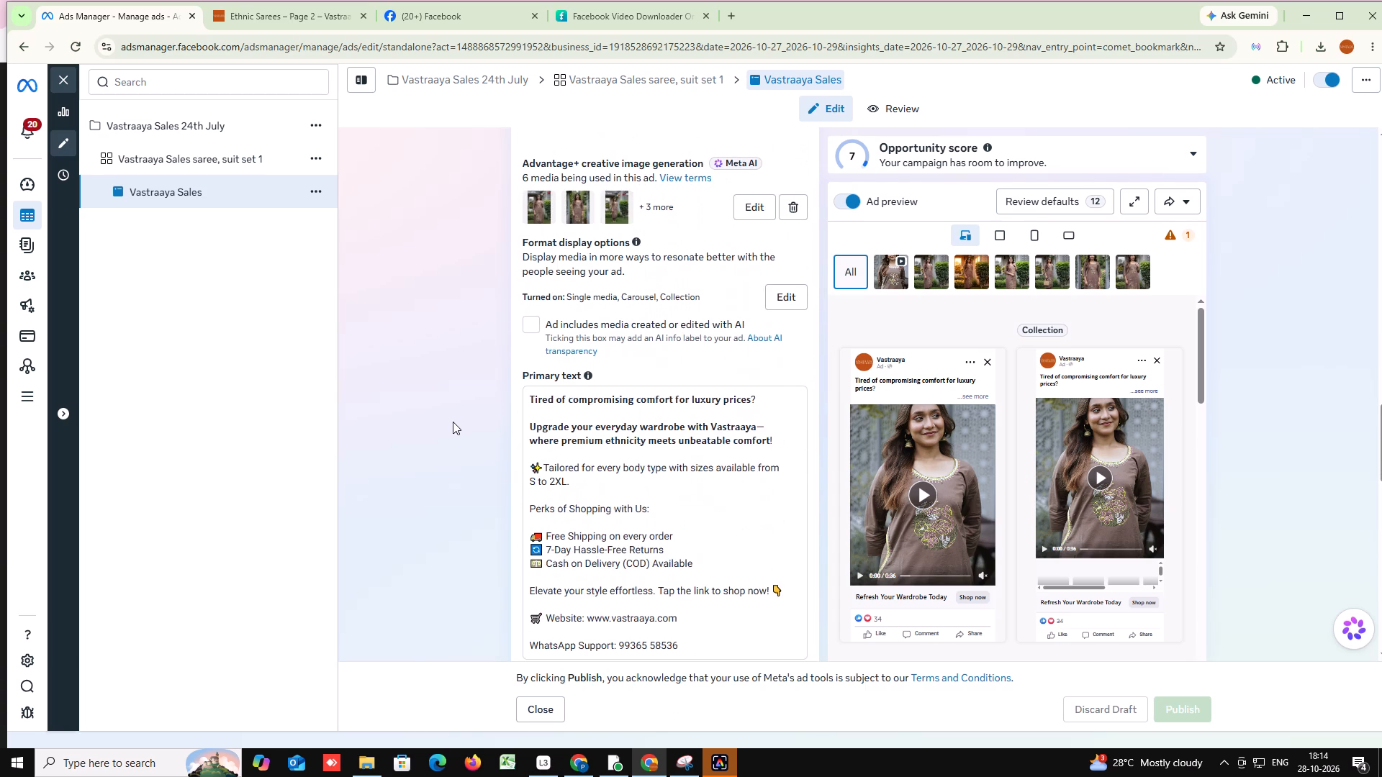
pyautogui.scroll(-1, 453, 422)
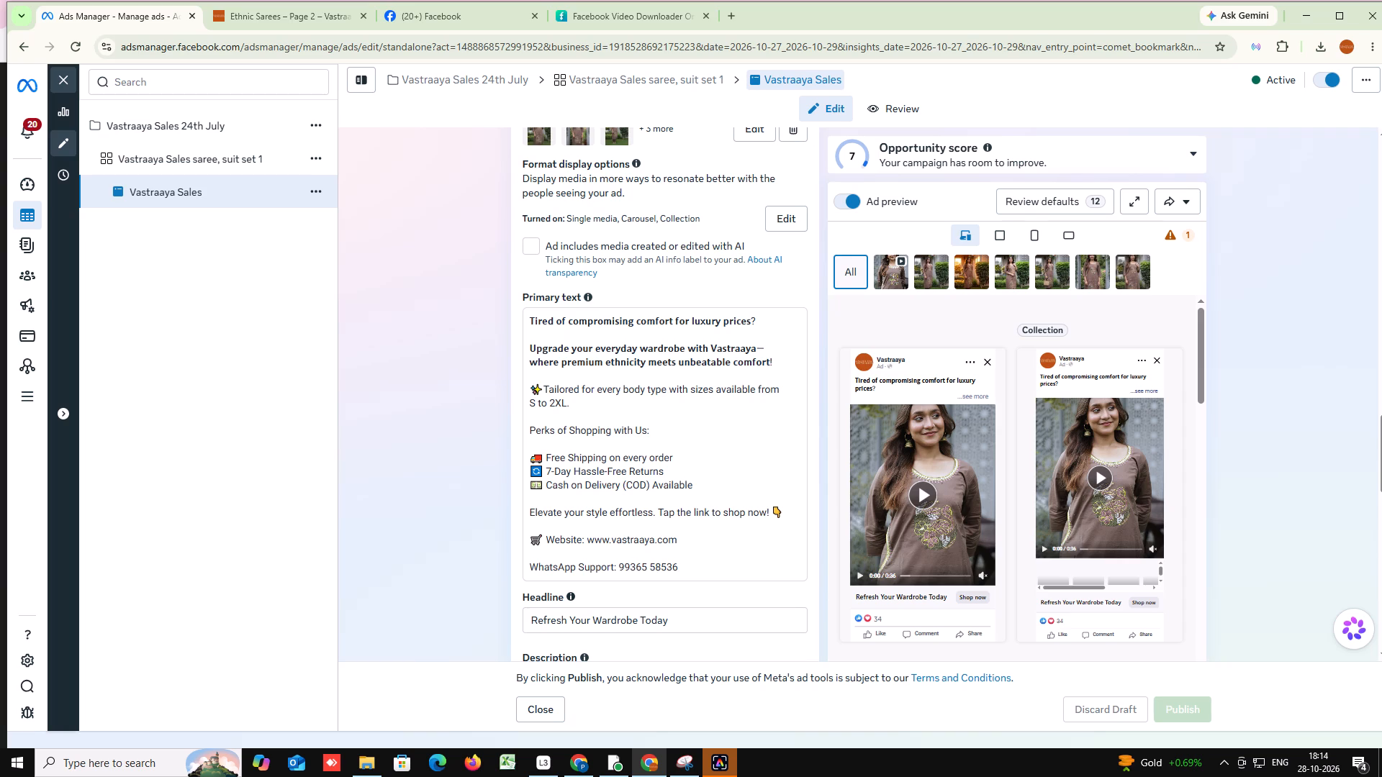
pyautogui.moveTo(686, 566); pyautogui.dragTo(526, 315)
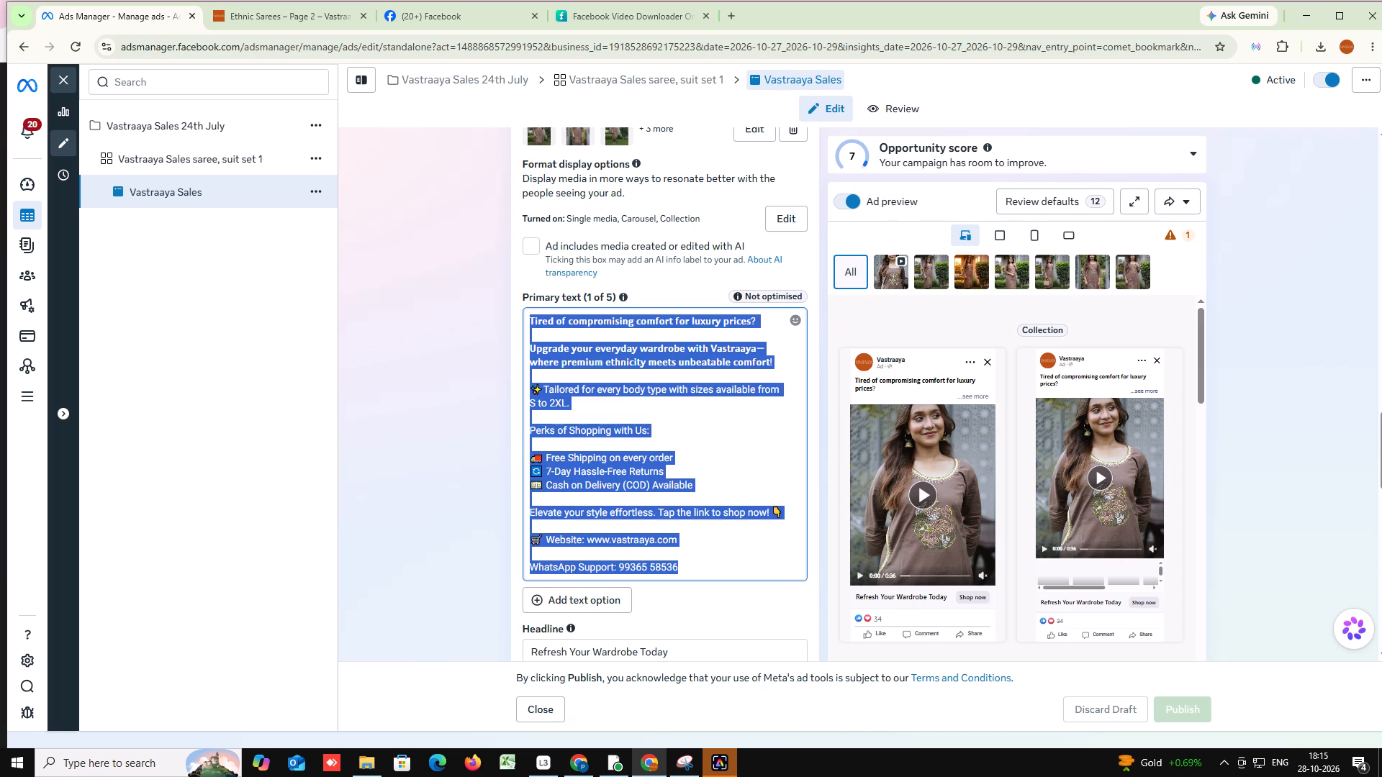
pyautogui.moveTo(526, 315); pyautogui.dragTo(524, 315)
pyautogui.rightClick(574, 355)
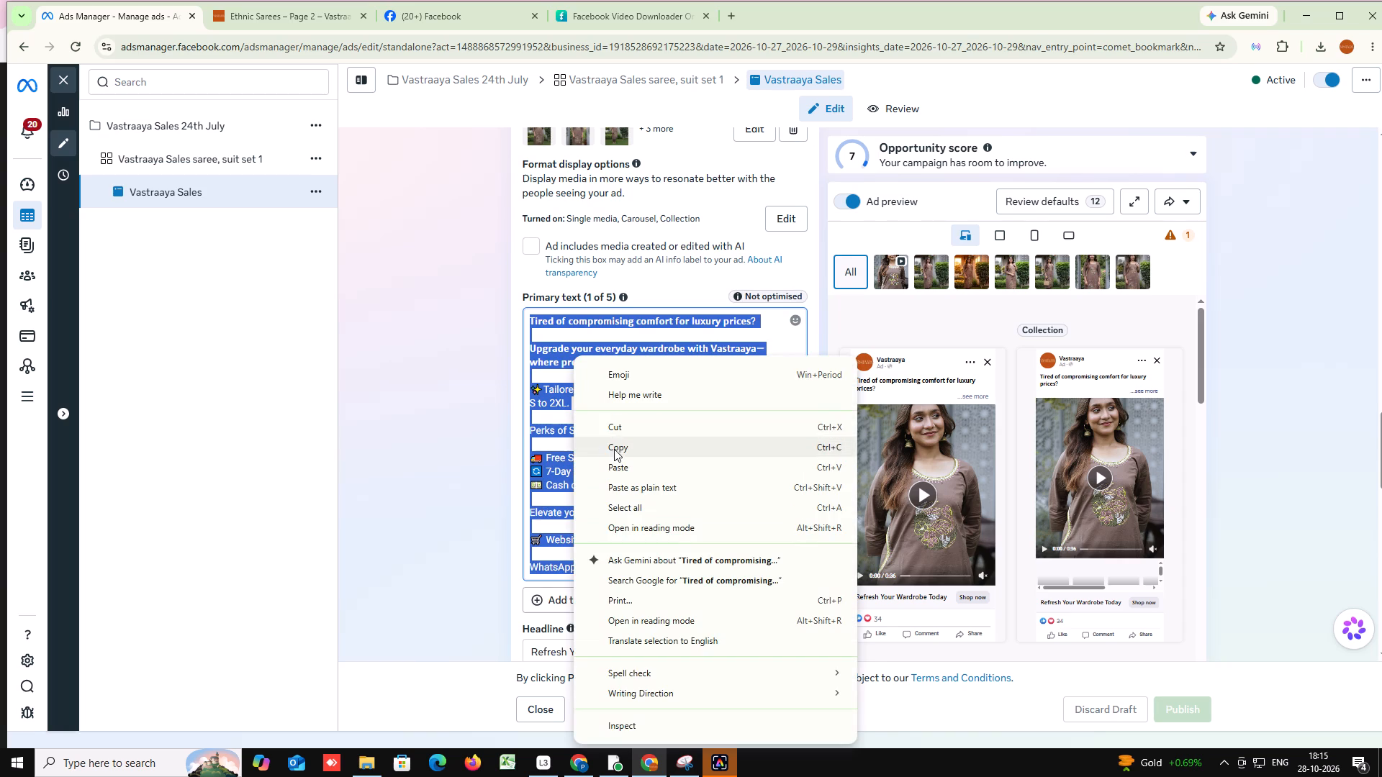
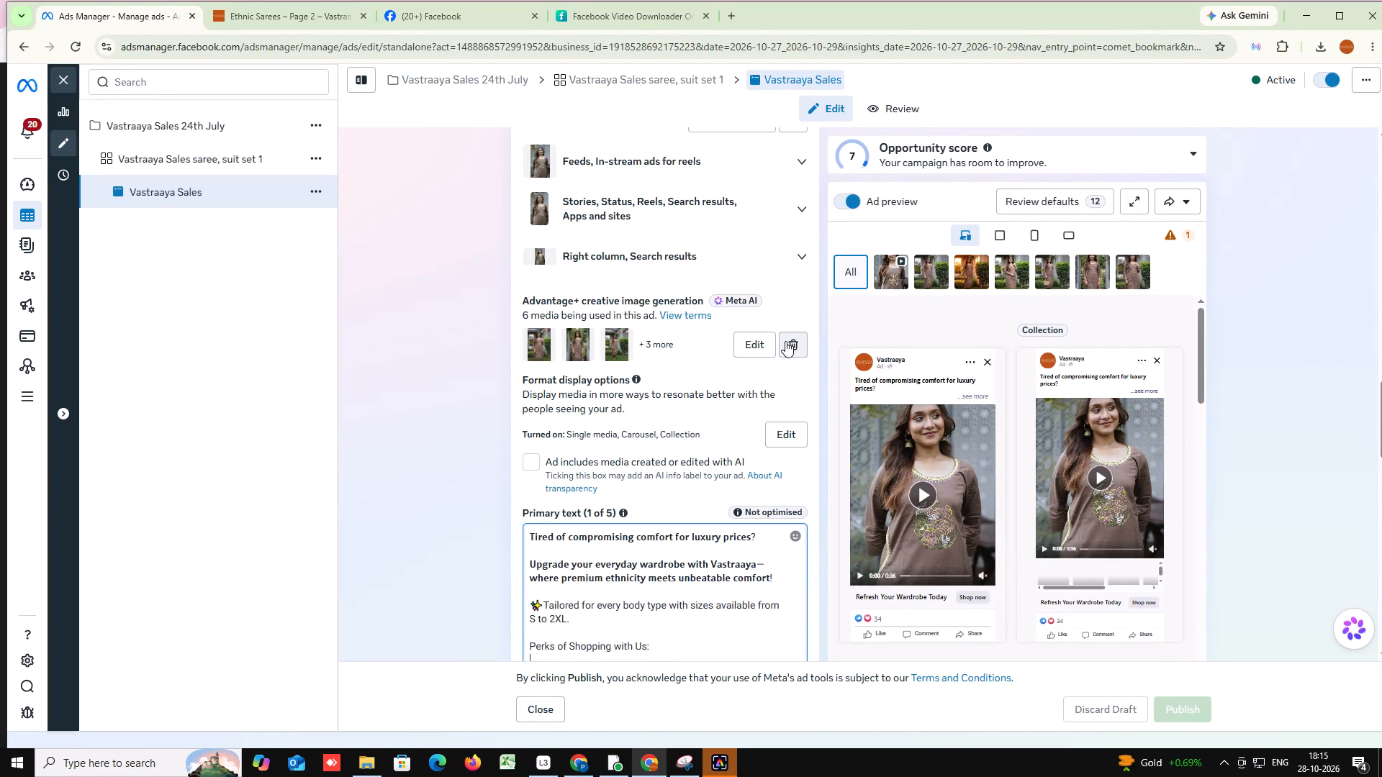
# Delete the Advantage+ creative image generation variations from the Vastraaya Sales ad.
pyautogui.click(785, 341)
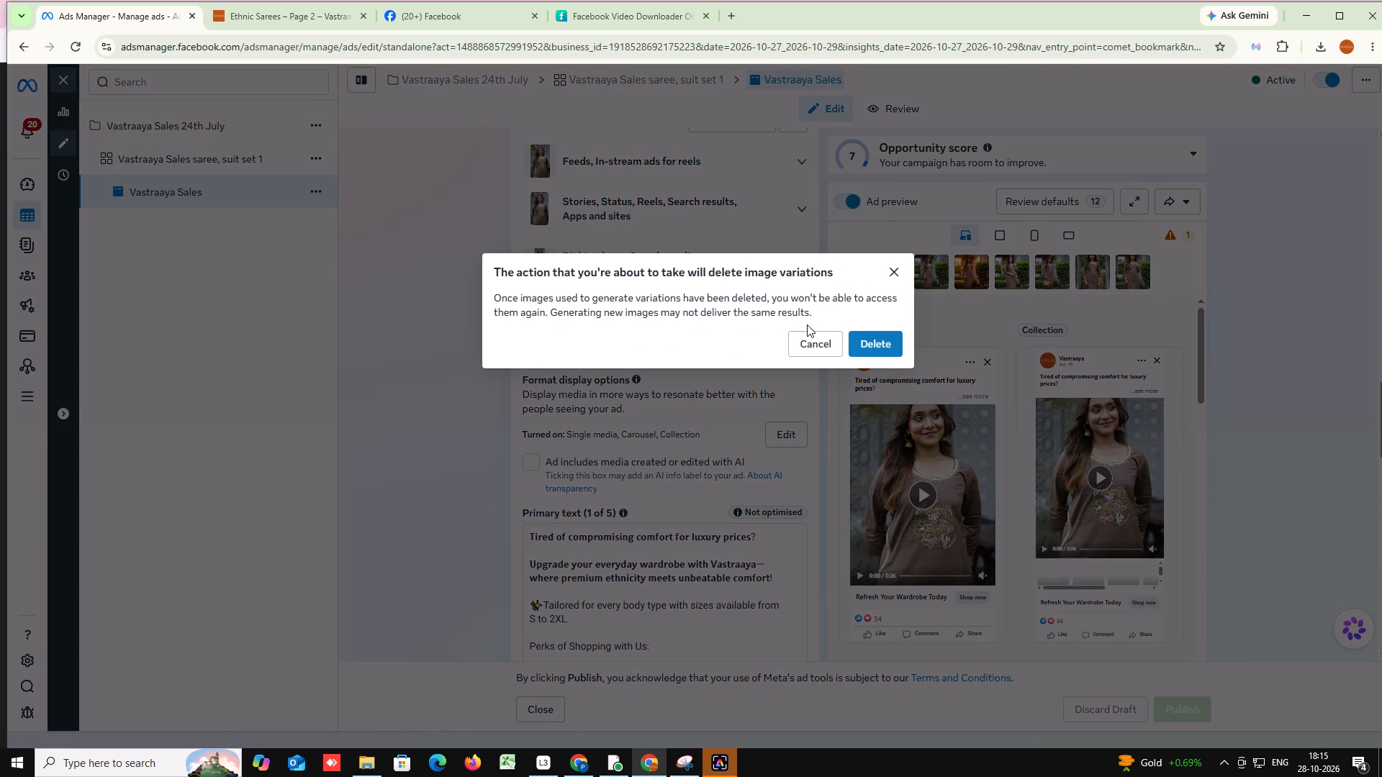
# Delete the ad's generated image variations and remove the existing media from the Vastraaya Sales ad creative.
pyautogui.click(867, 342)
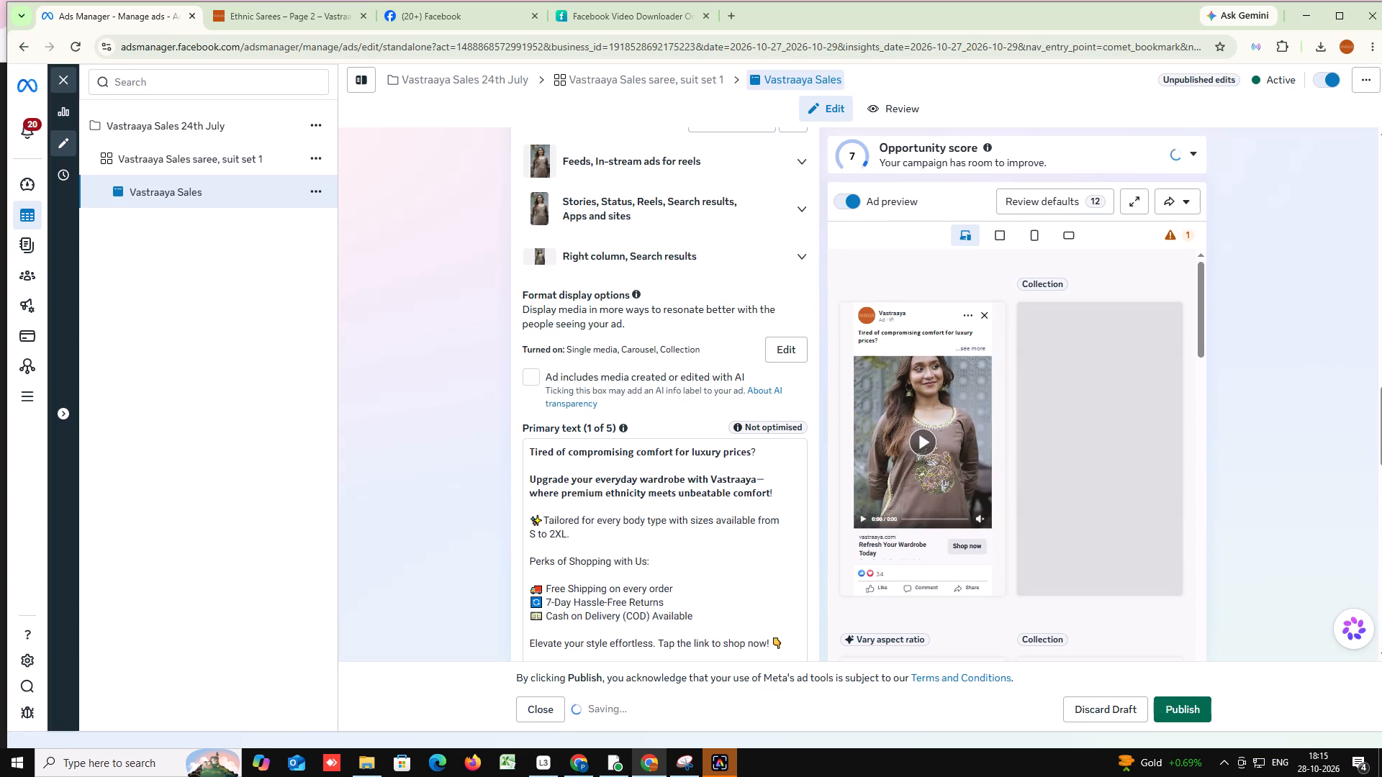
pyautogui.scroll(2, 538, 331)
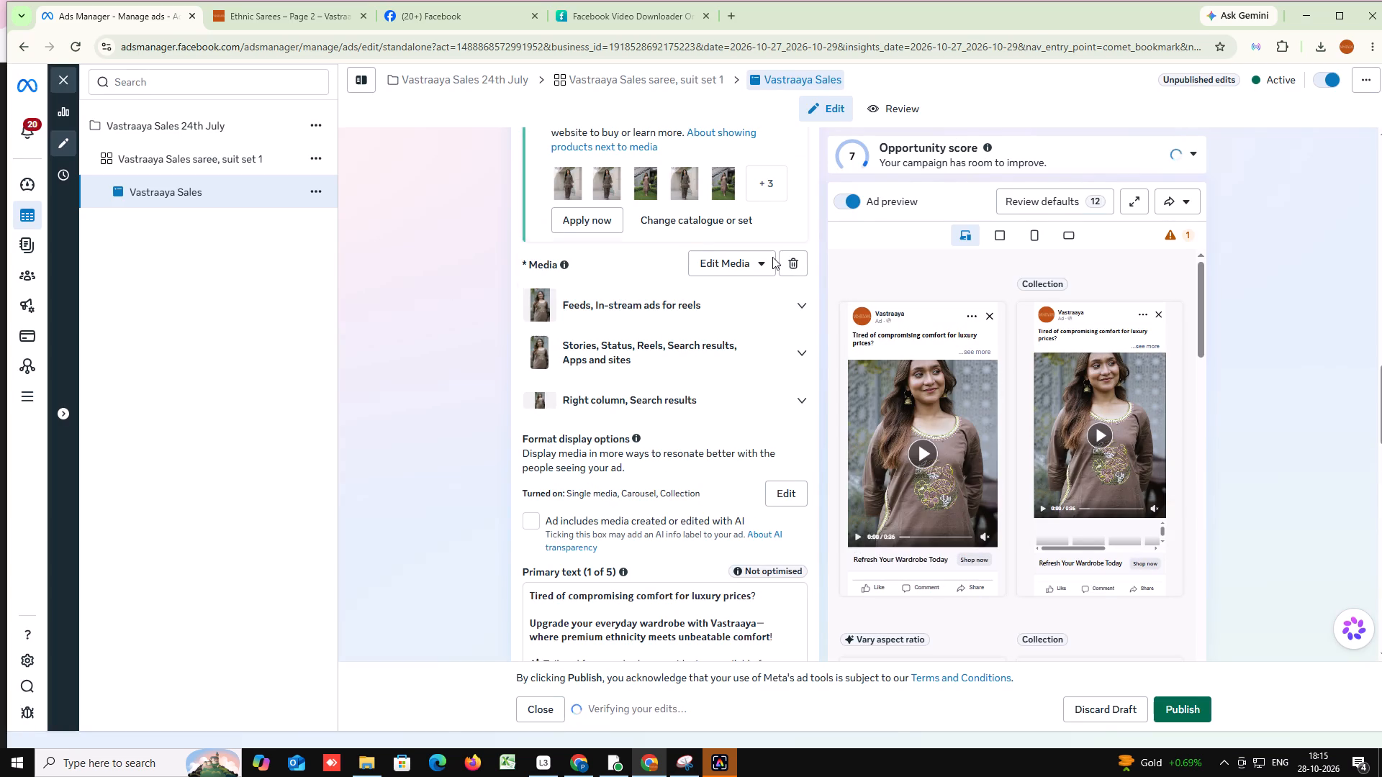
pyautogui.click(789, 259)
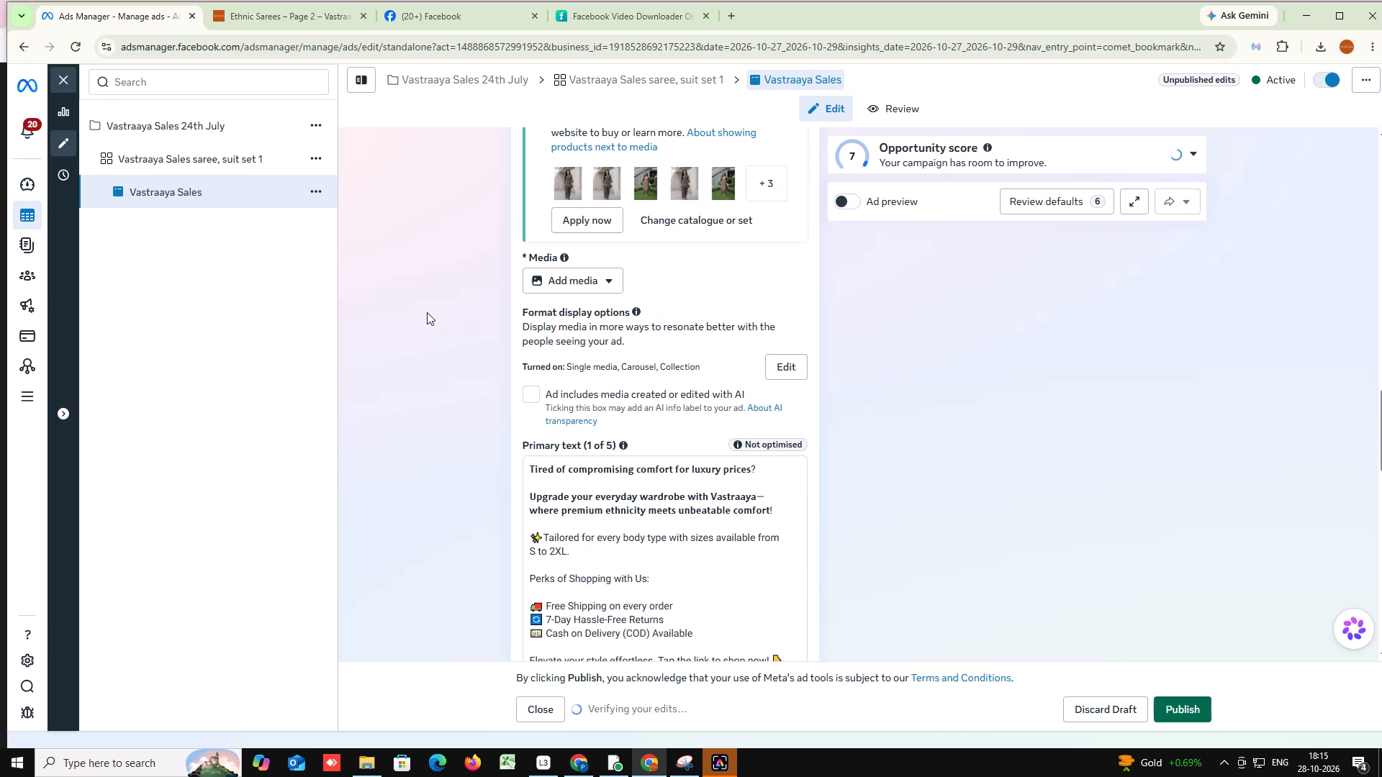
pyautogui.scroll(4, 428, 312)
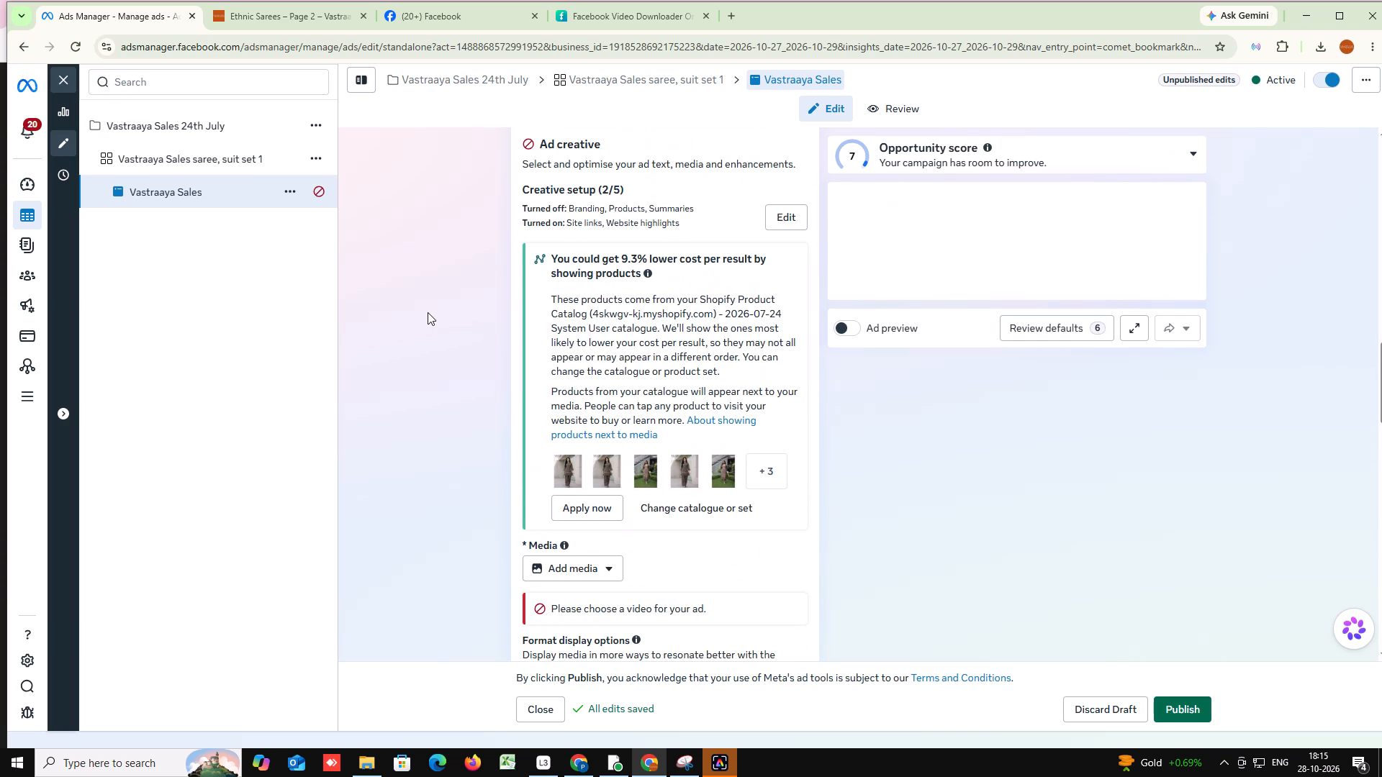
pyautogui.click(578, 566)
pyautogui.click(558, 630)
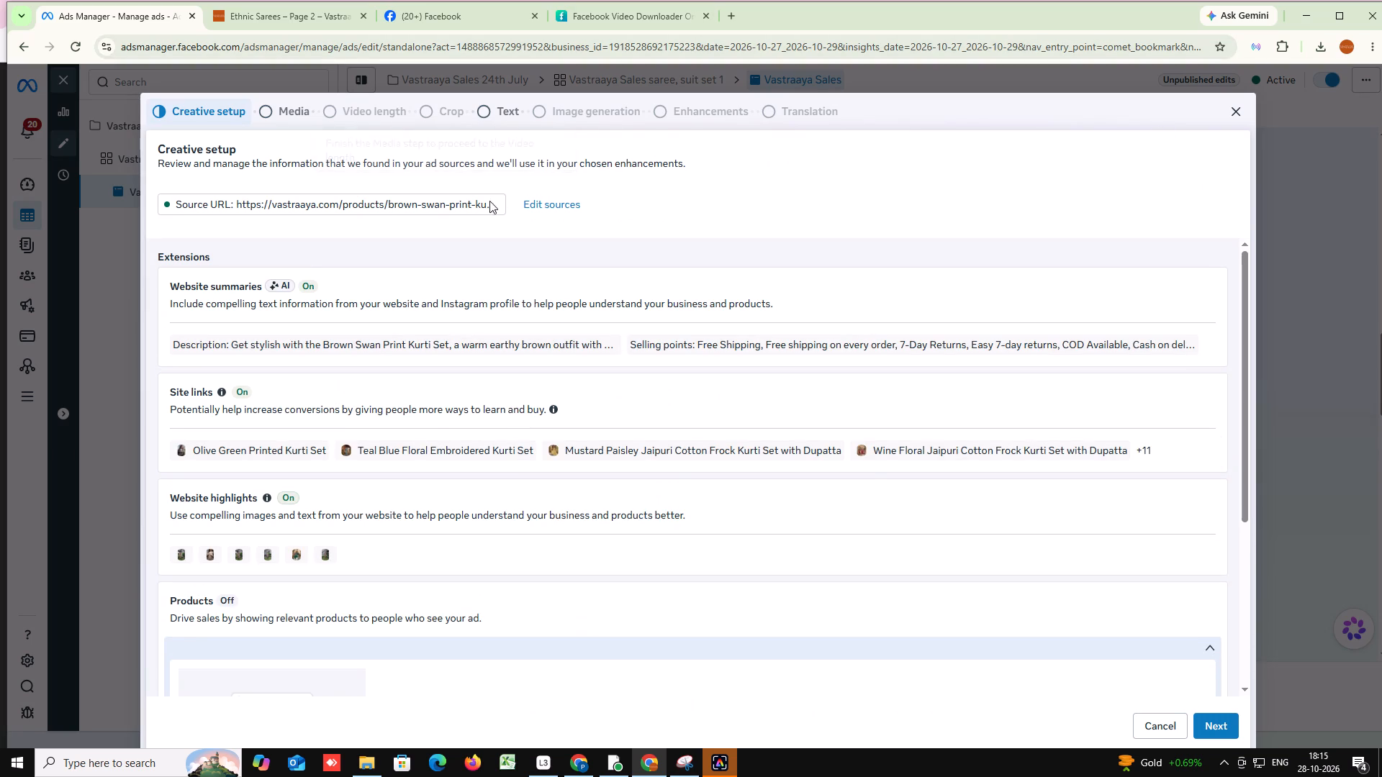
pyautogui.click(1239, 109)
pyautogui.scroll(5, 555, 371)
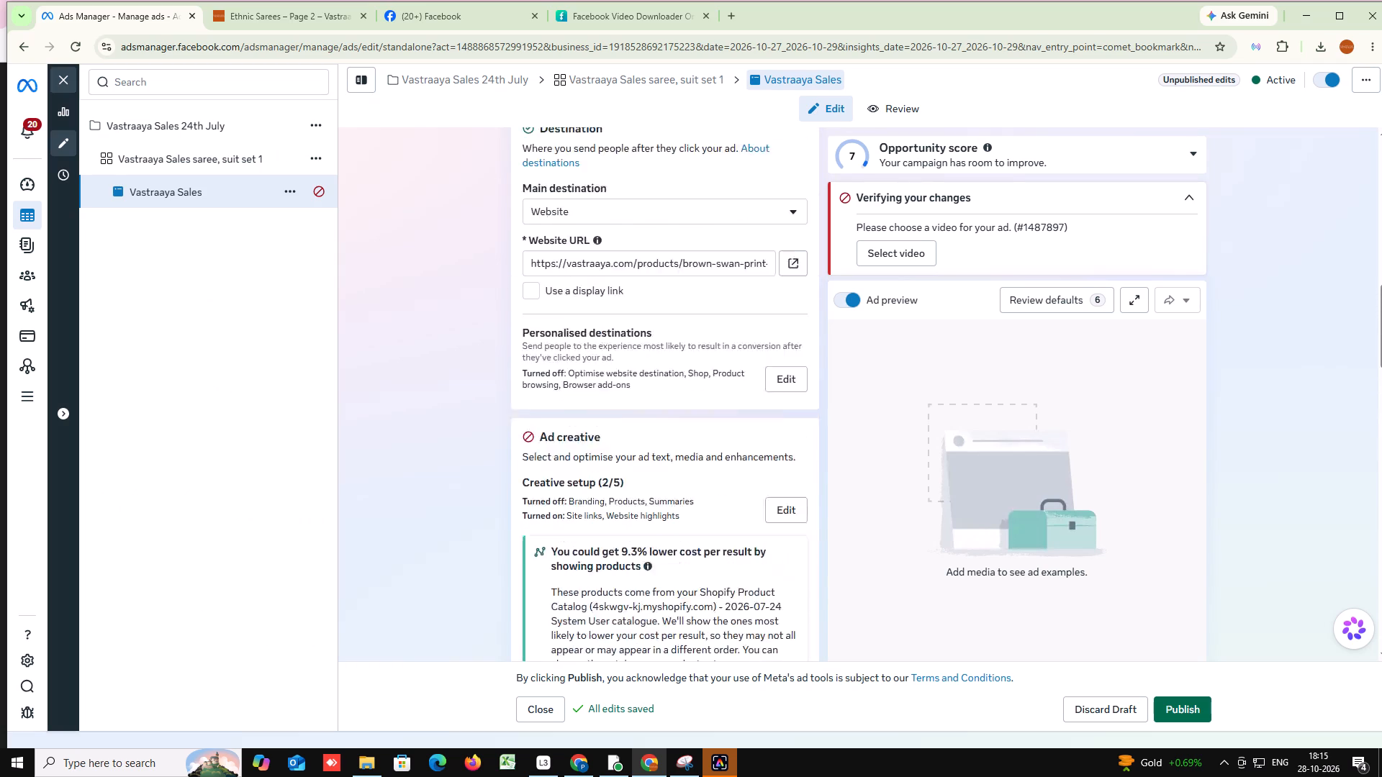
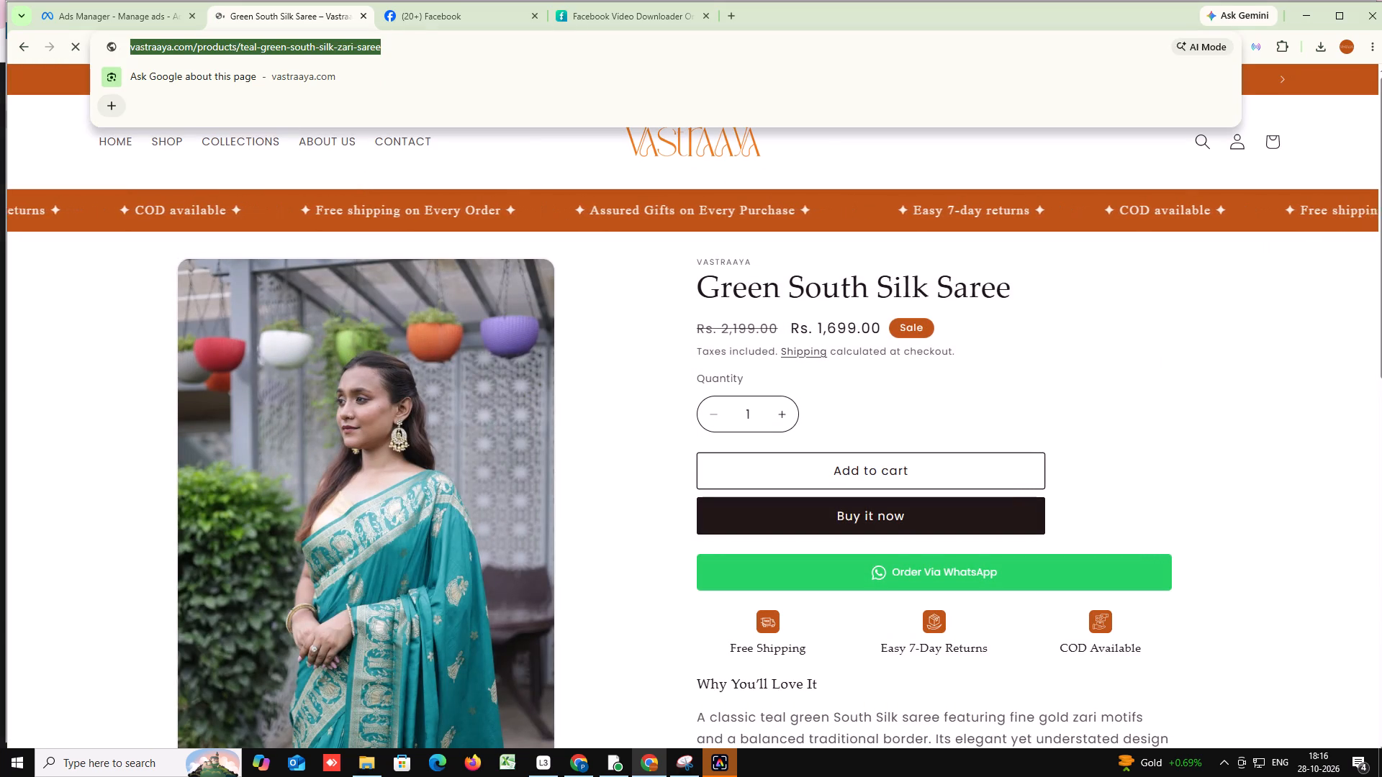
# Replace the Vastraaya Sales ad's website URL with the Green South Silk Saree product link, vastraaya.com/products/teal-green-south-silk-zari-saree.
pyautogui.rightClick(233, 40)
pyautogui.click(268, 171)
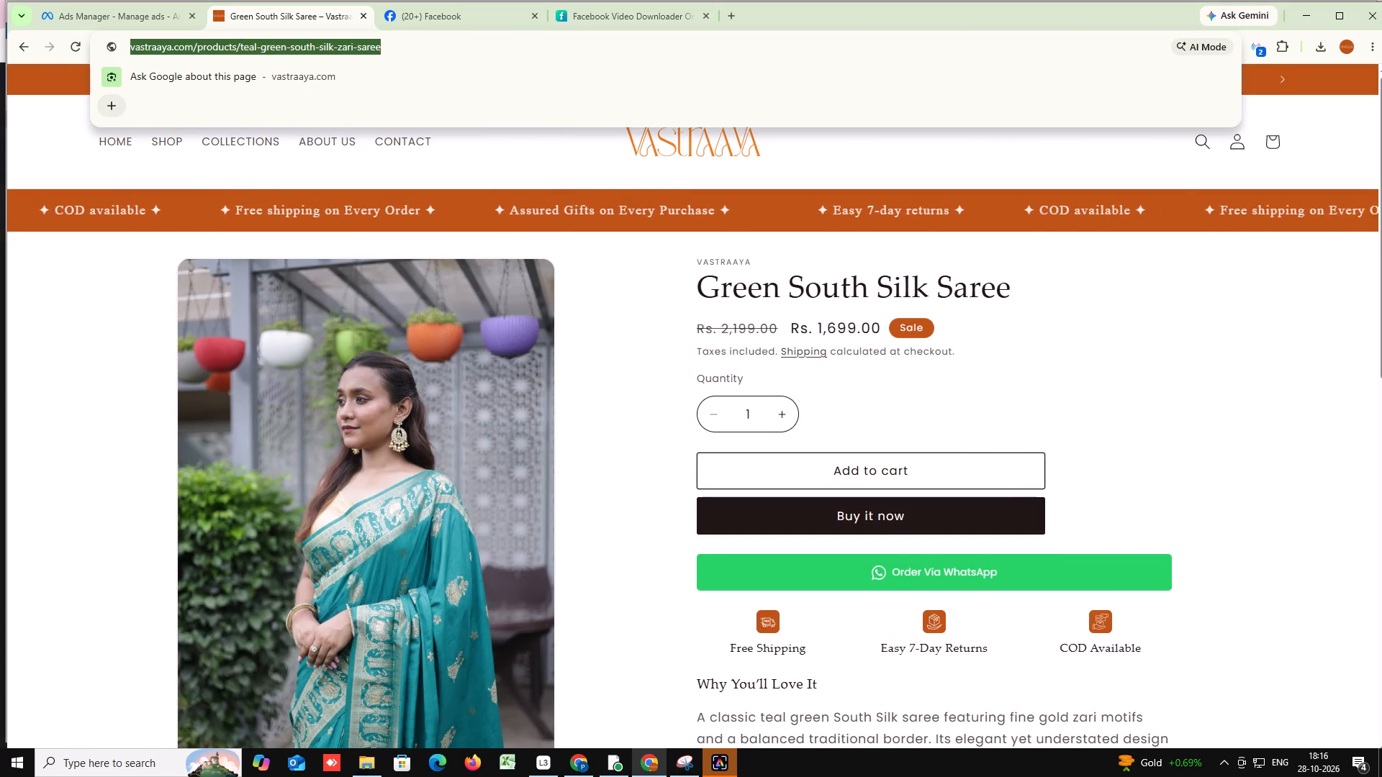
pyautogui.click(106, 7)
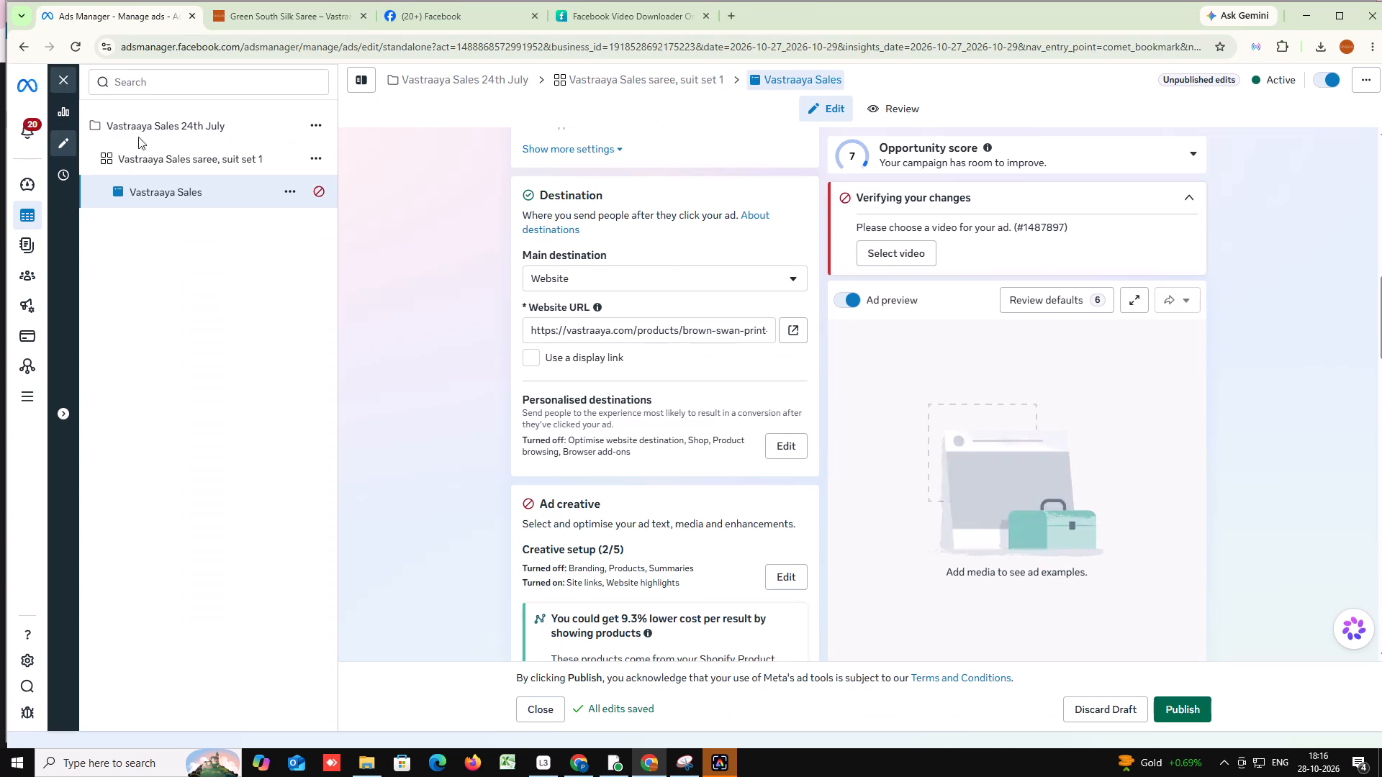
pyautogui.tripleClick(703, 326)
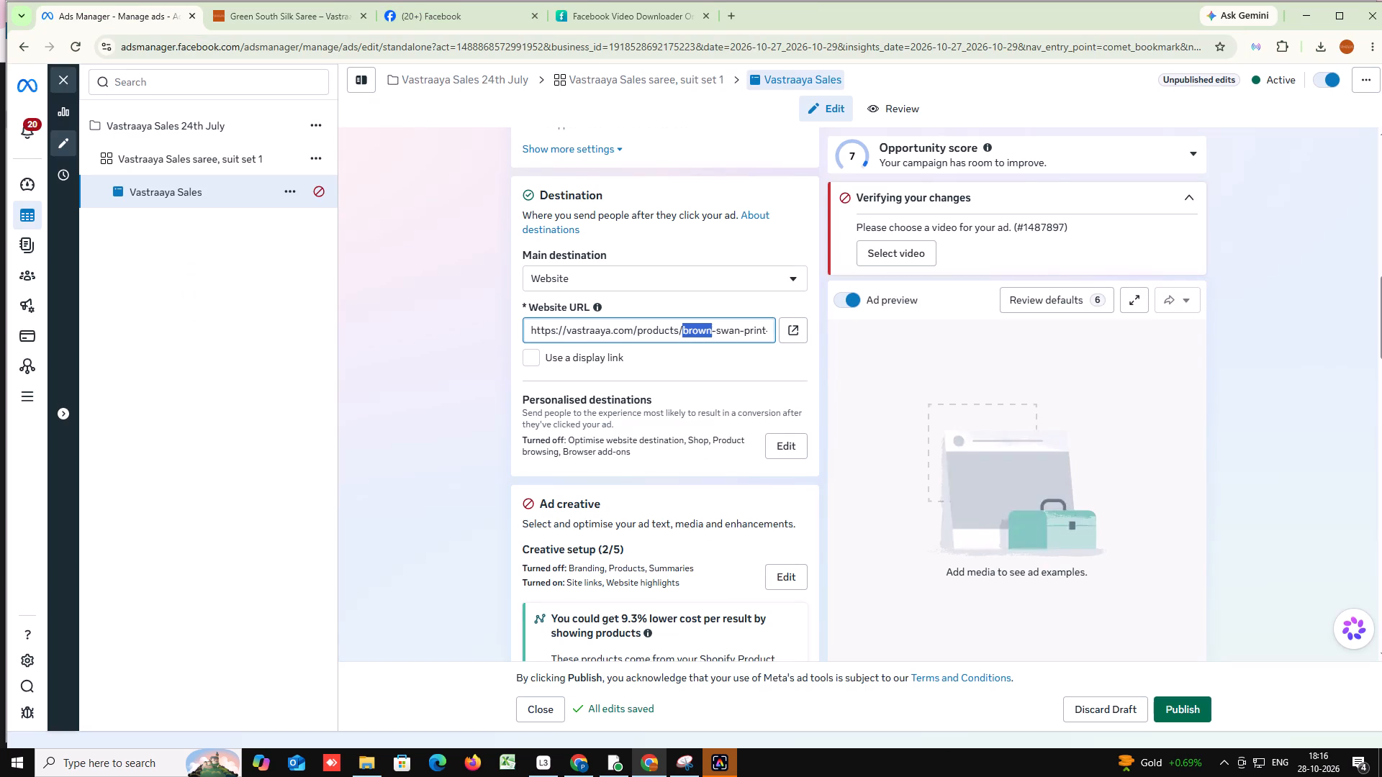
pyautogui.press('BackSpace')
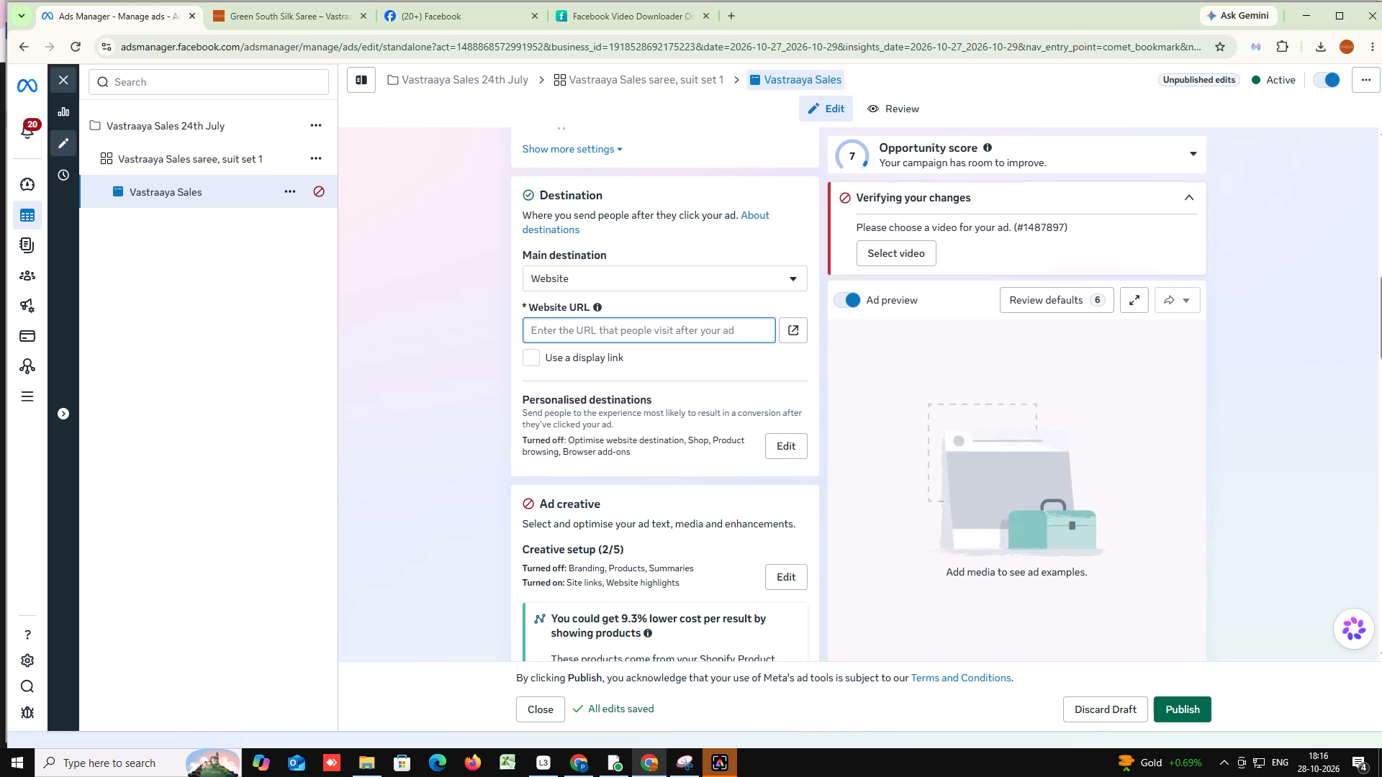
pyautogui.hotkey('ctrl', 'v')
pyautogui.click(636, 330)
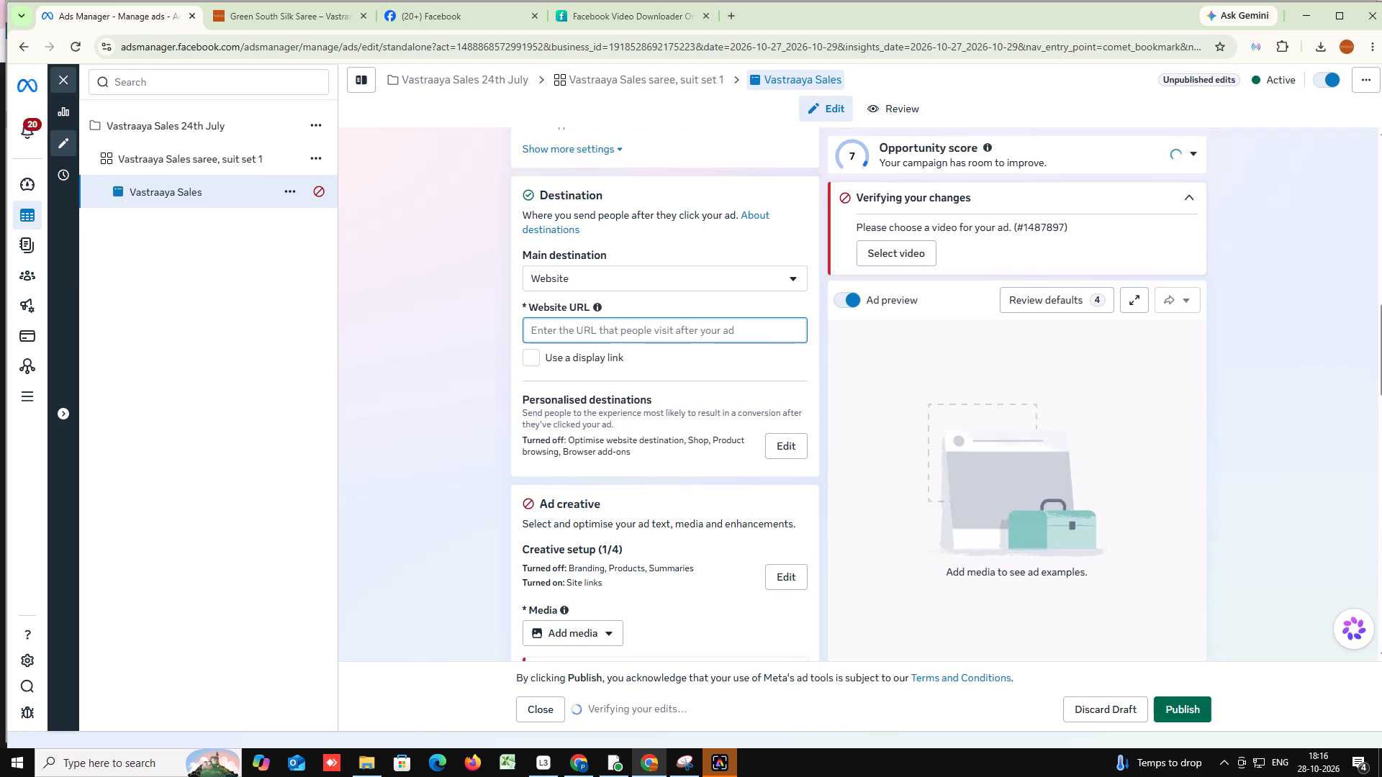
# Enter the Green South Silk Saree product link, vastraaya.com/products/teal-green-south-silk-zari-saree, as the ad's website URL.
pyautogui.hotkey('ctrl', 'v')
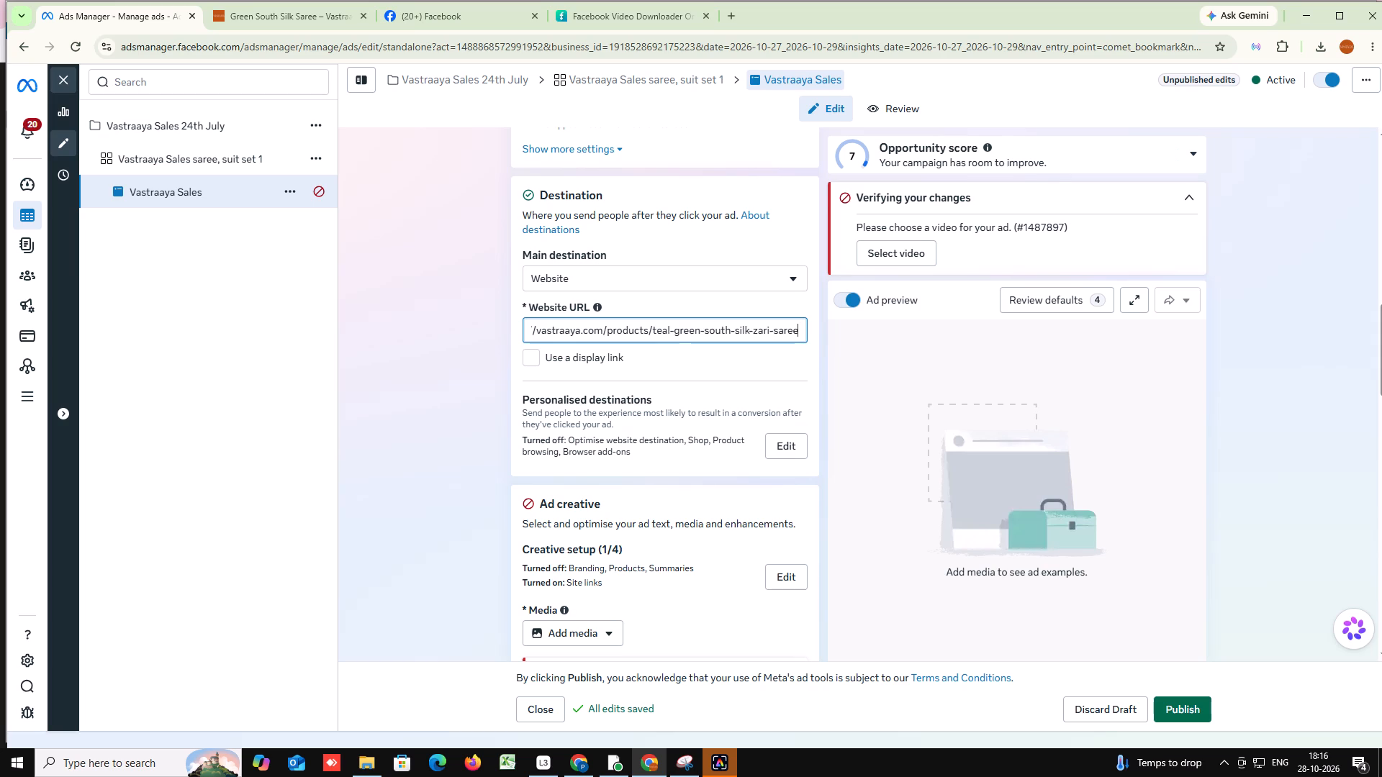
pyautogui.click(457, 397)
# Start adding a video to the ad creative, keep the creative setup as is, and upload the "Elegance in Every Pleat" video from Downloads.
pyautogui.scroll(-2, 464, 383)
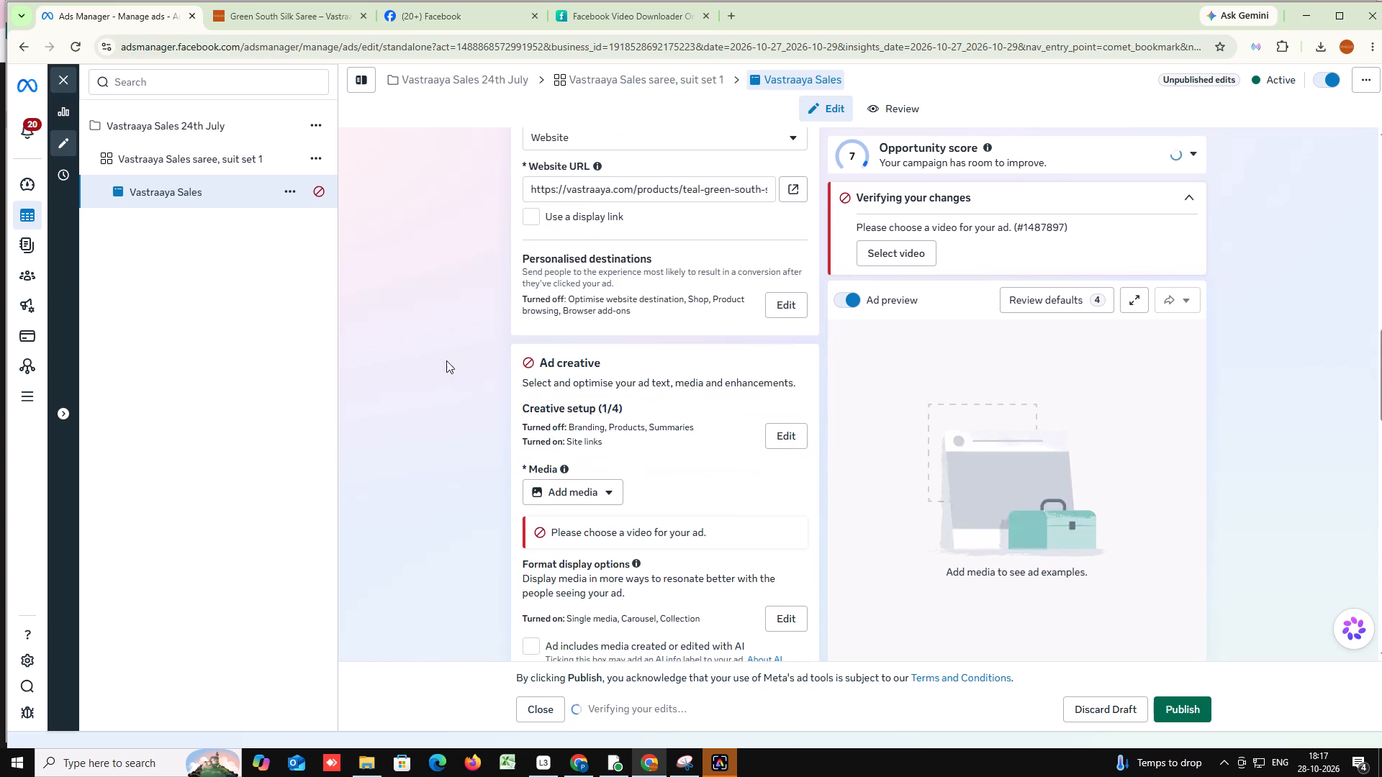
pyautogui.scroll(-2, 447, 353)
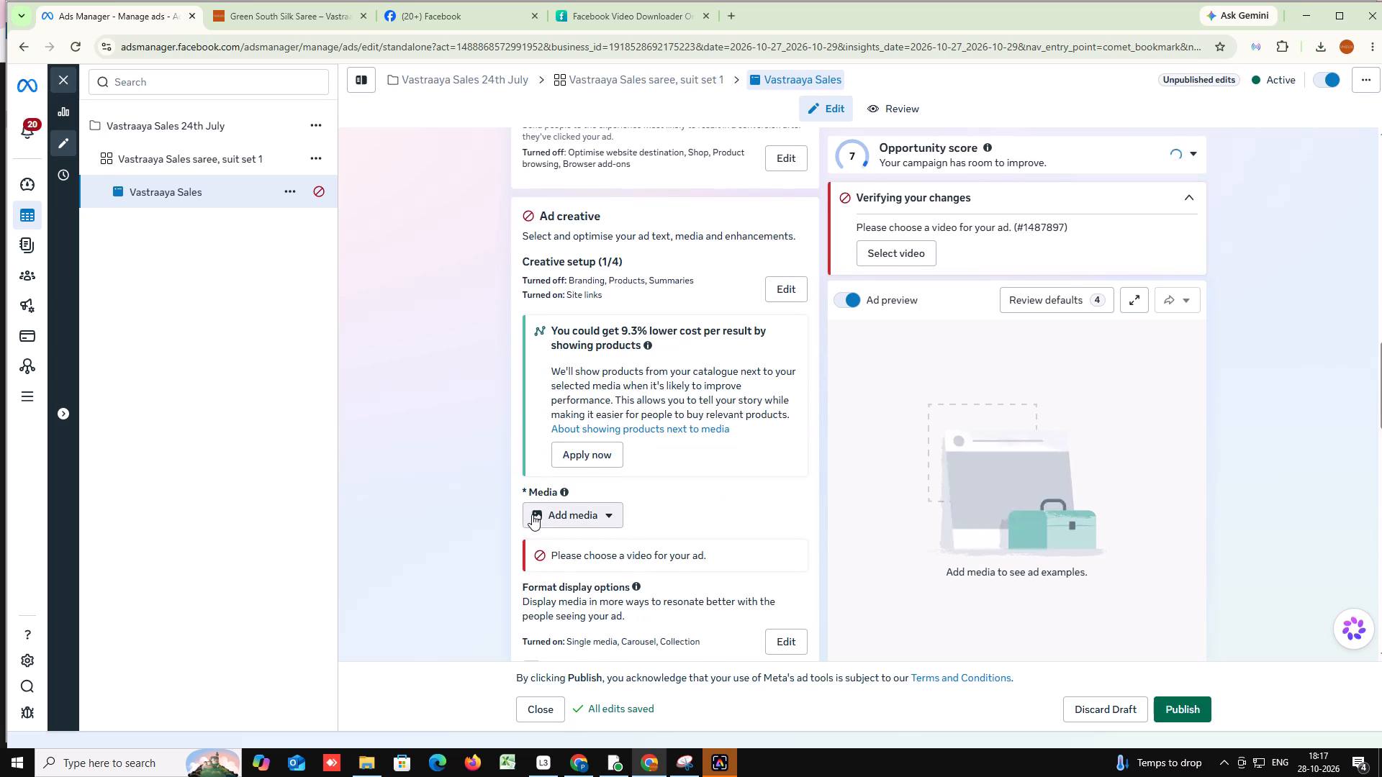
pyautogui.click(533, 514)
pyautogui.click(554, 578)
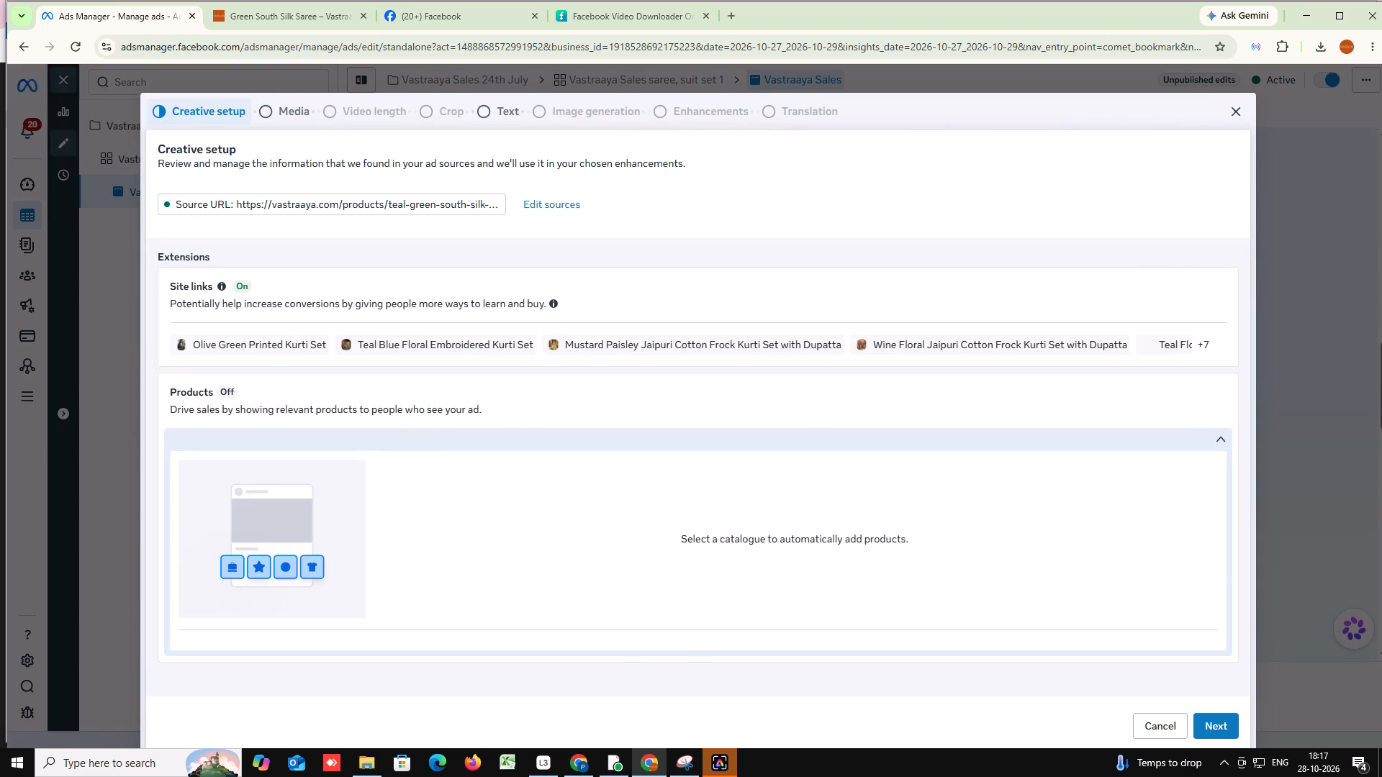
pyautogui.scroll(-4, 243, 268)
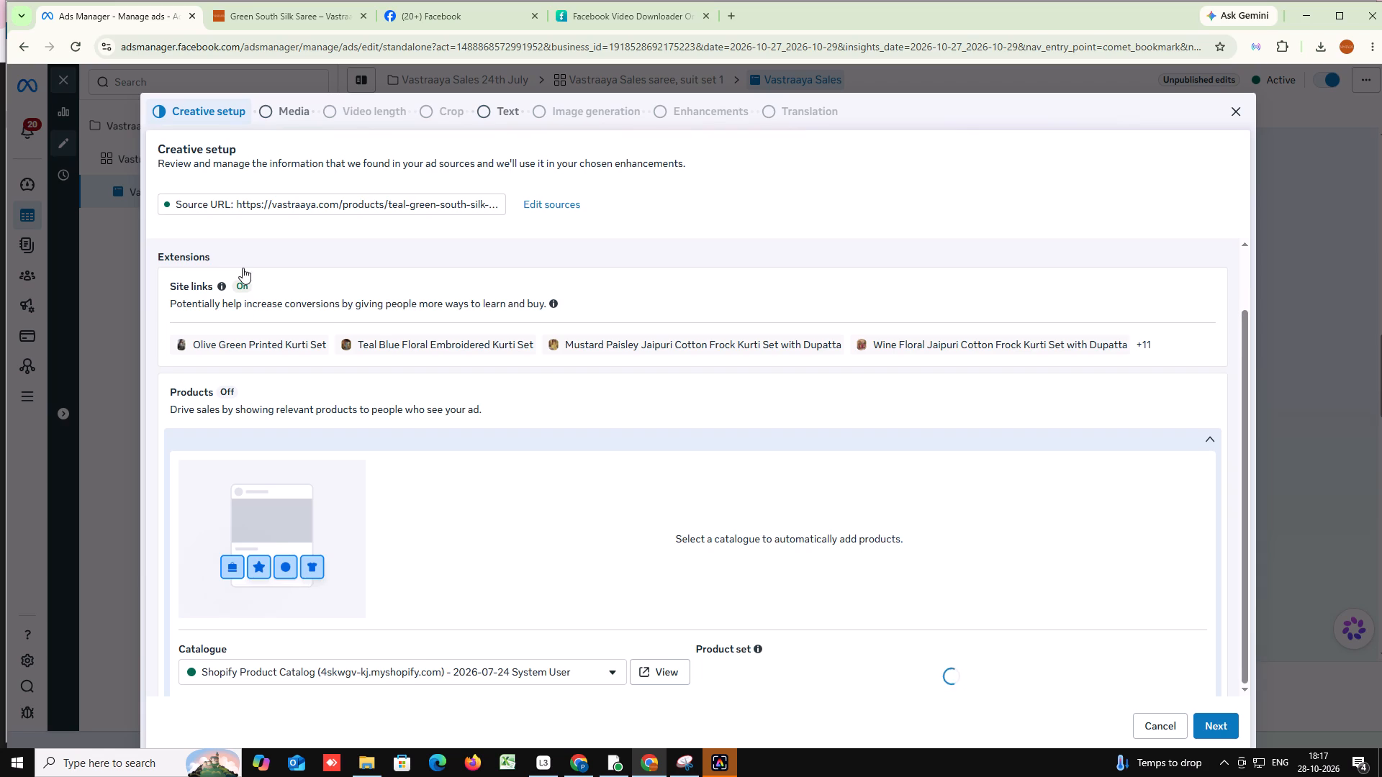
pyautogui.scroll(-7, 402, 415)
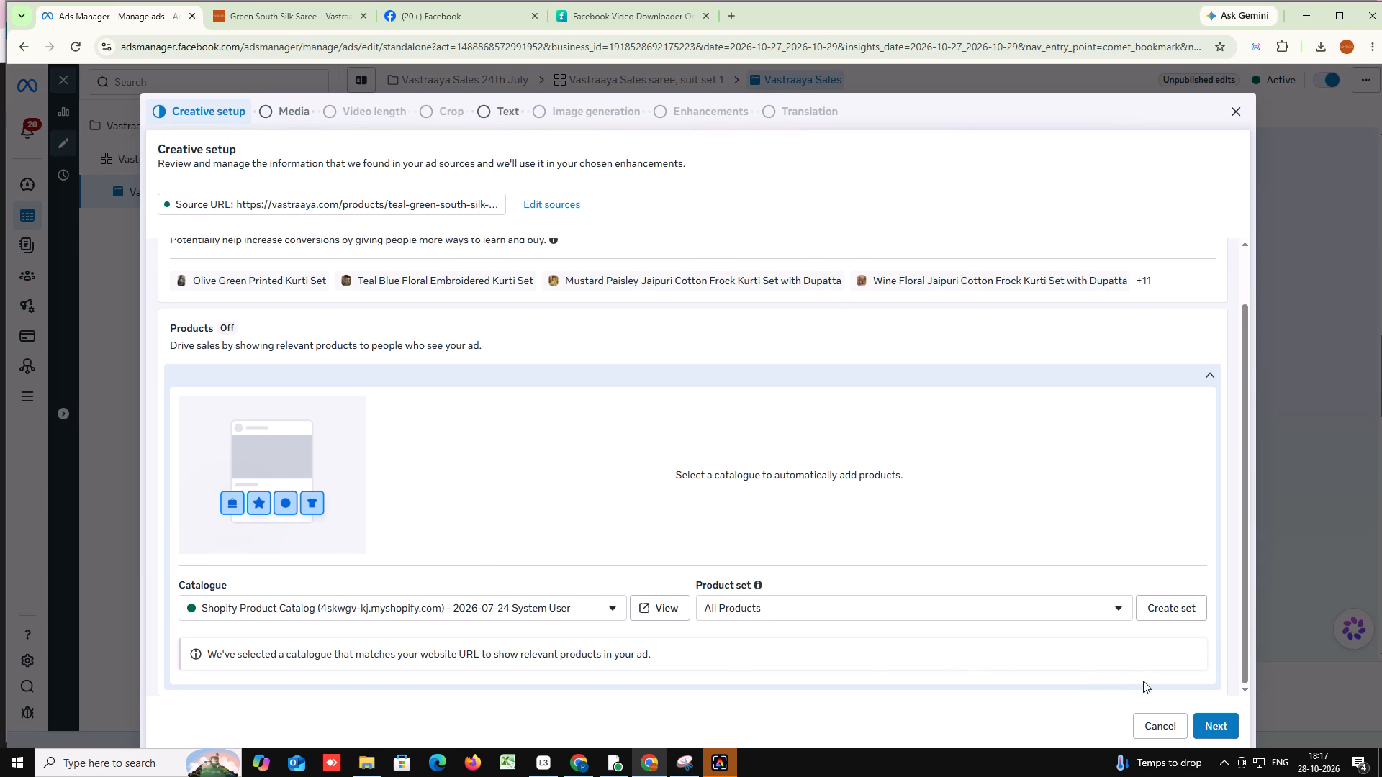
pyautogui.click(1203, 719)
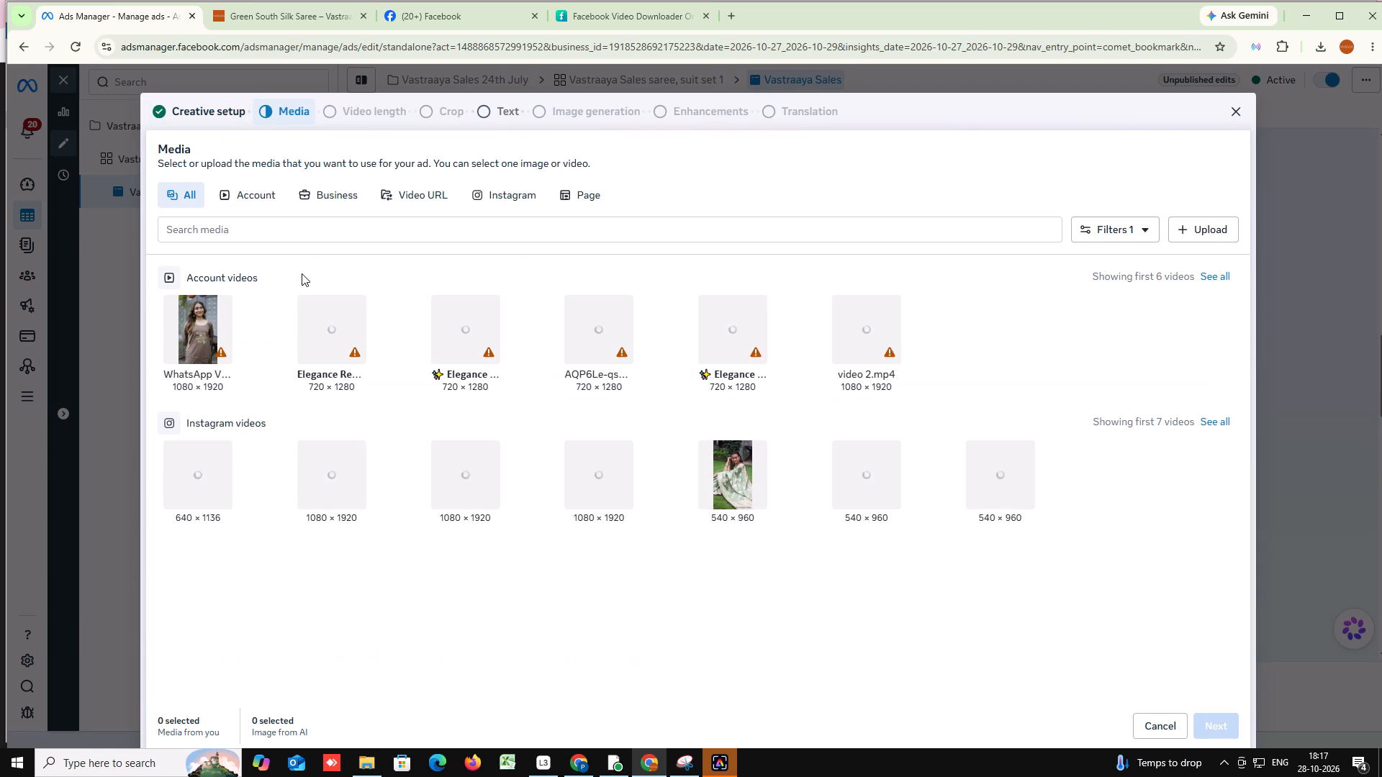
pyautogui.click(1205, 230)
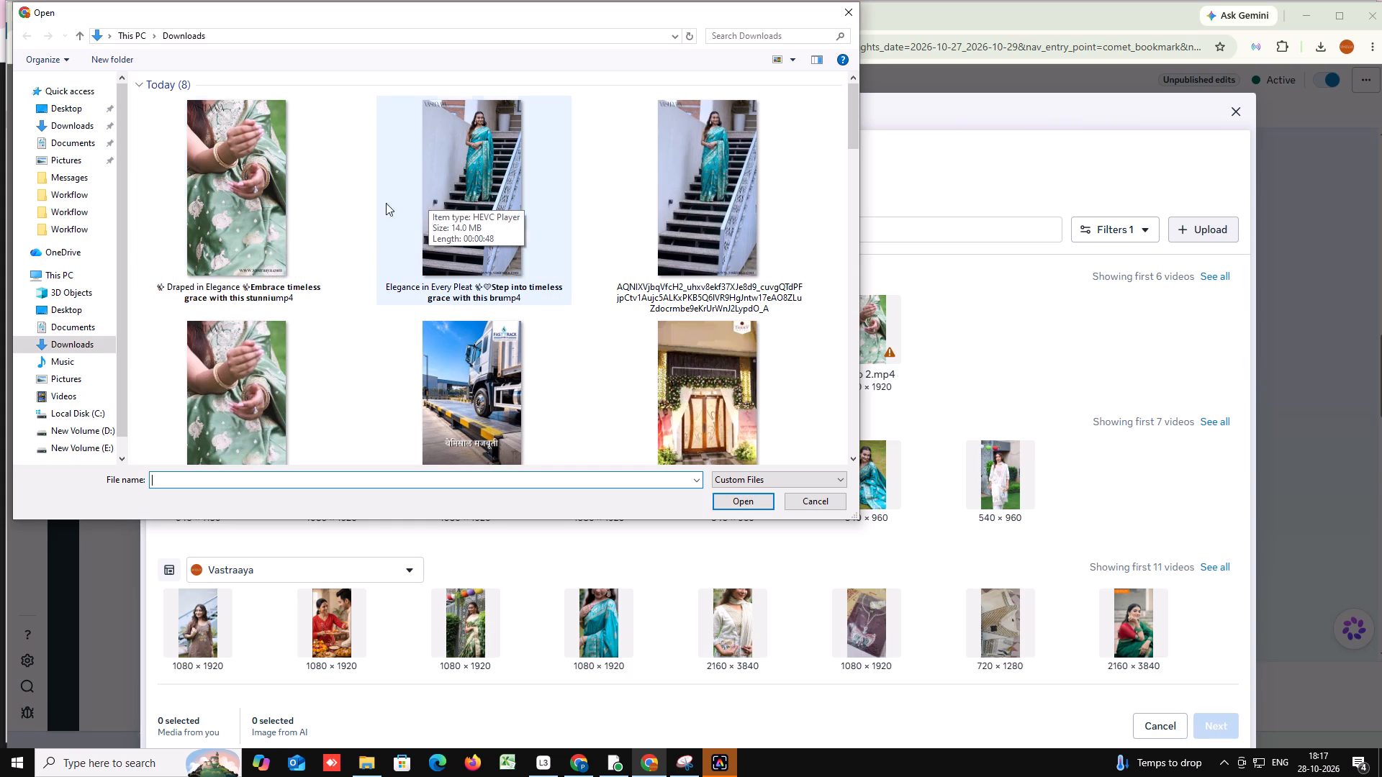
pyautogui.doubleClick(423, 218)
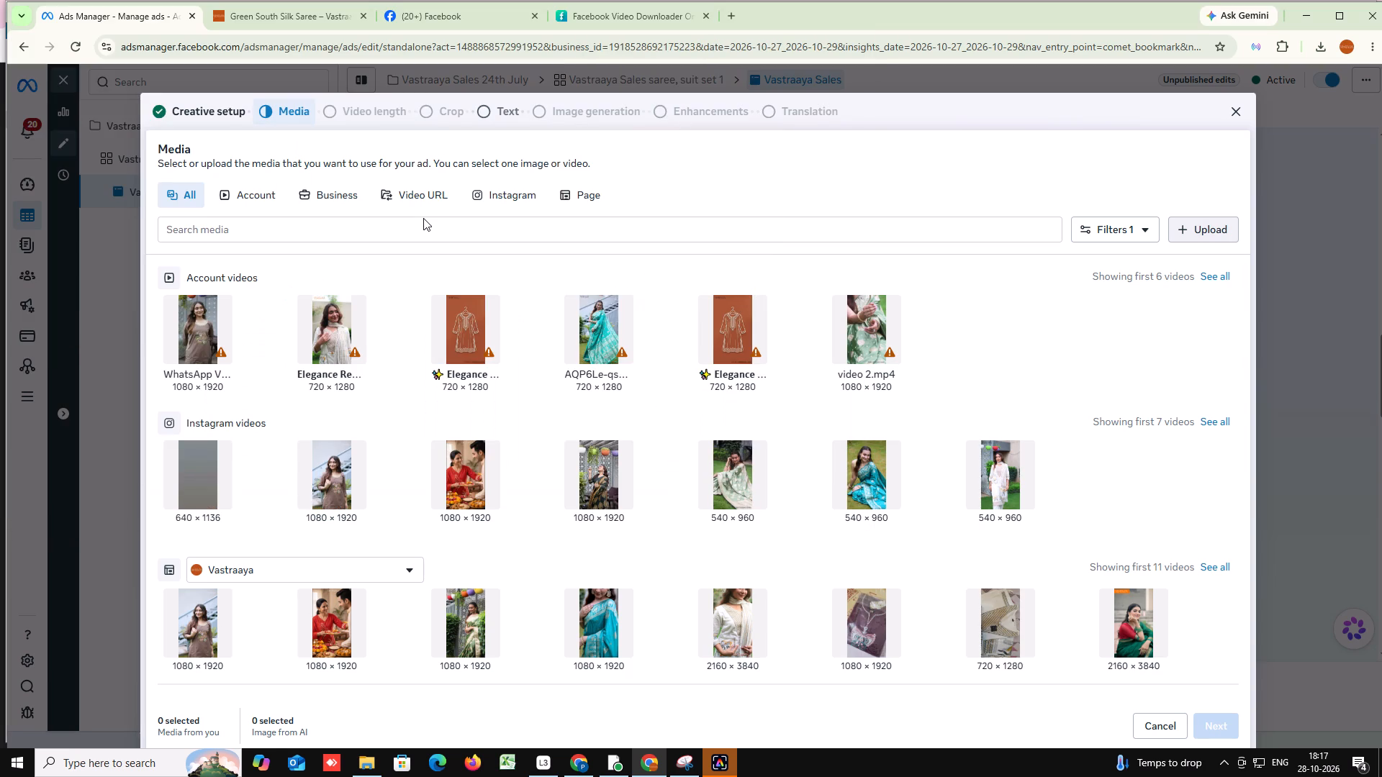
# Check the Green South Silk Saree product page on the Vastraaya site against the ad video being uploaded.
pyautogui.click(278, 10)
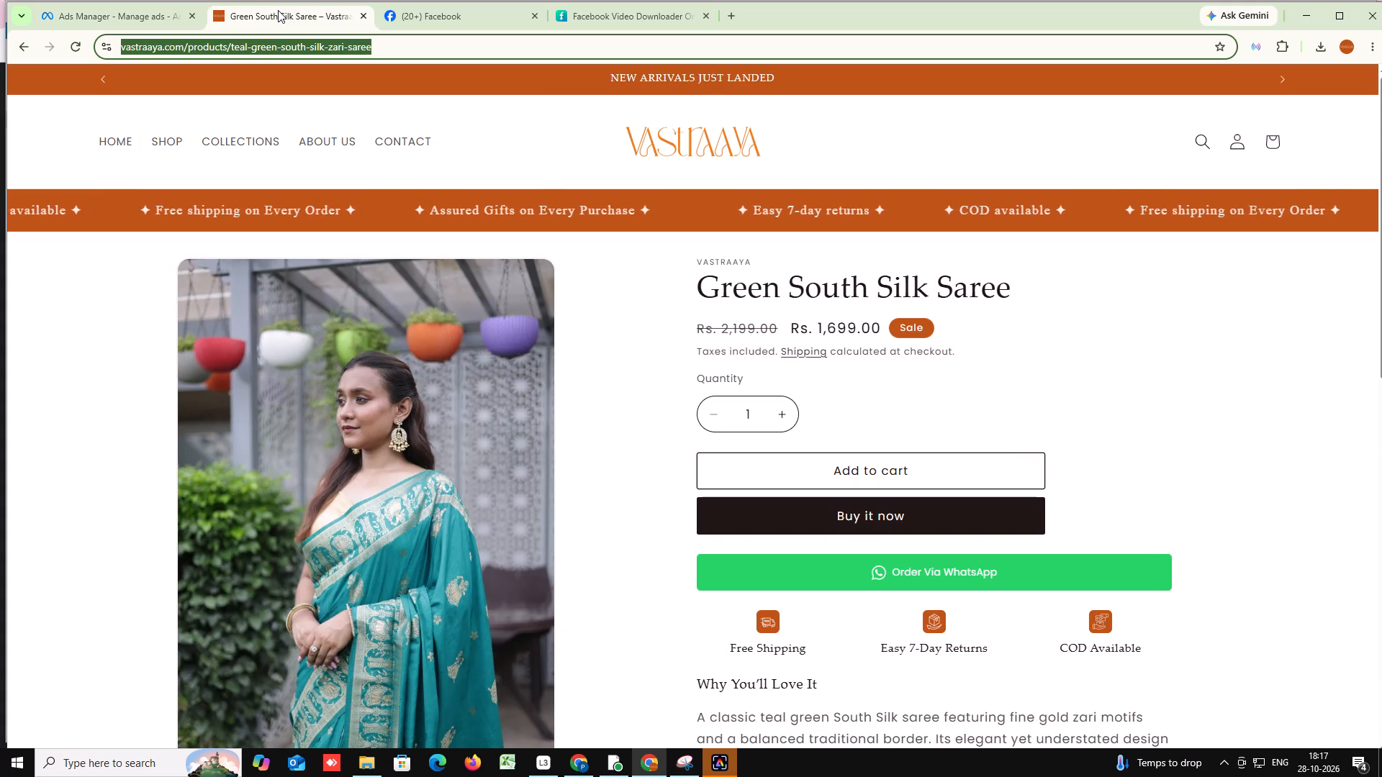
pyautogui.click(127, 9)
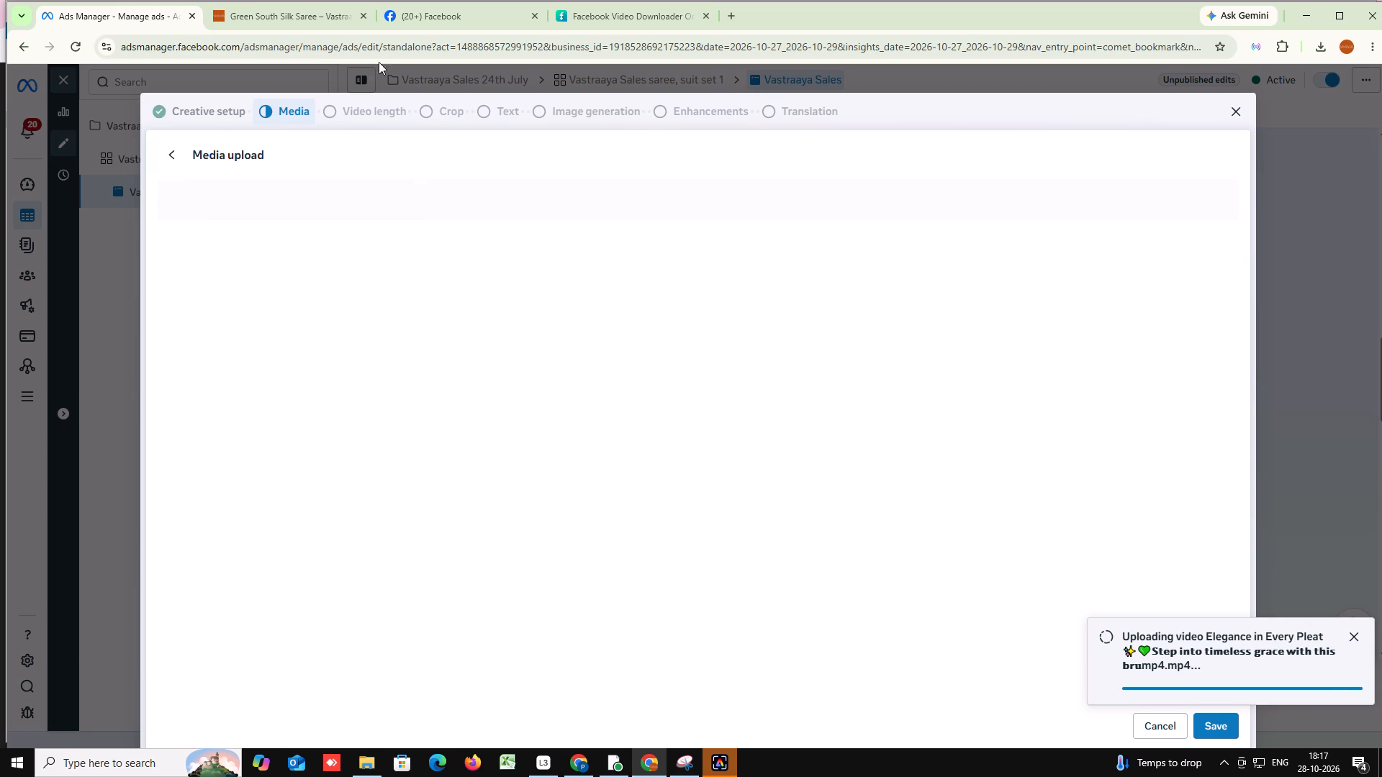
pyautogui.click(286, 12)
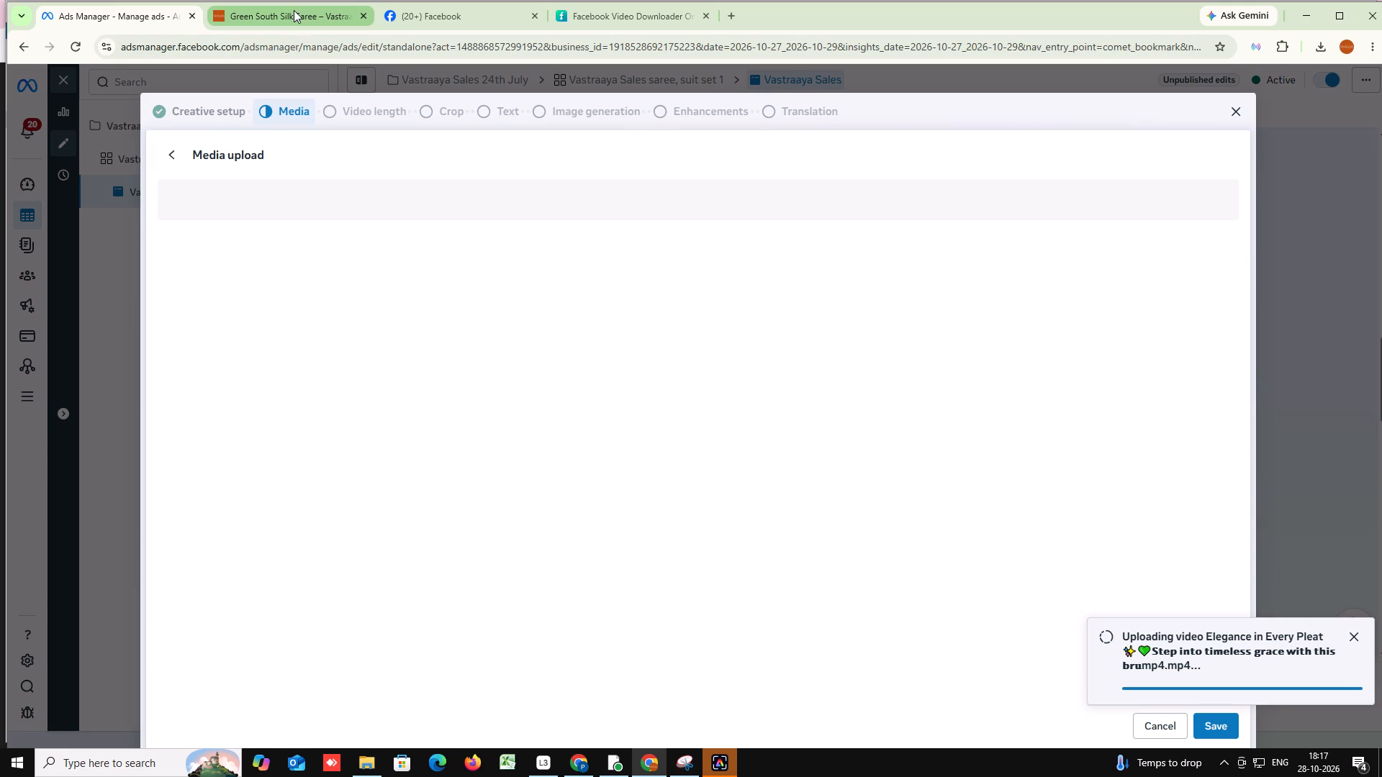
pyautogui.scroll(-4, 345, 378)
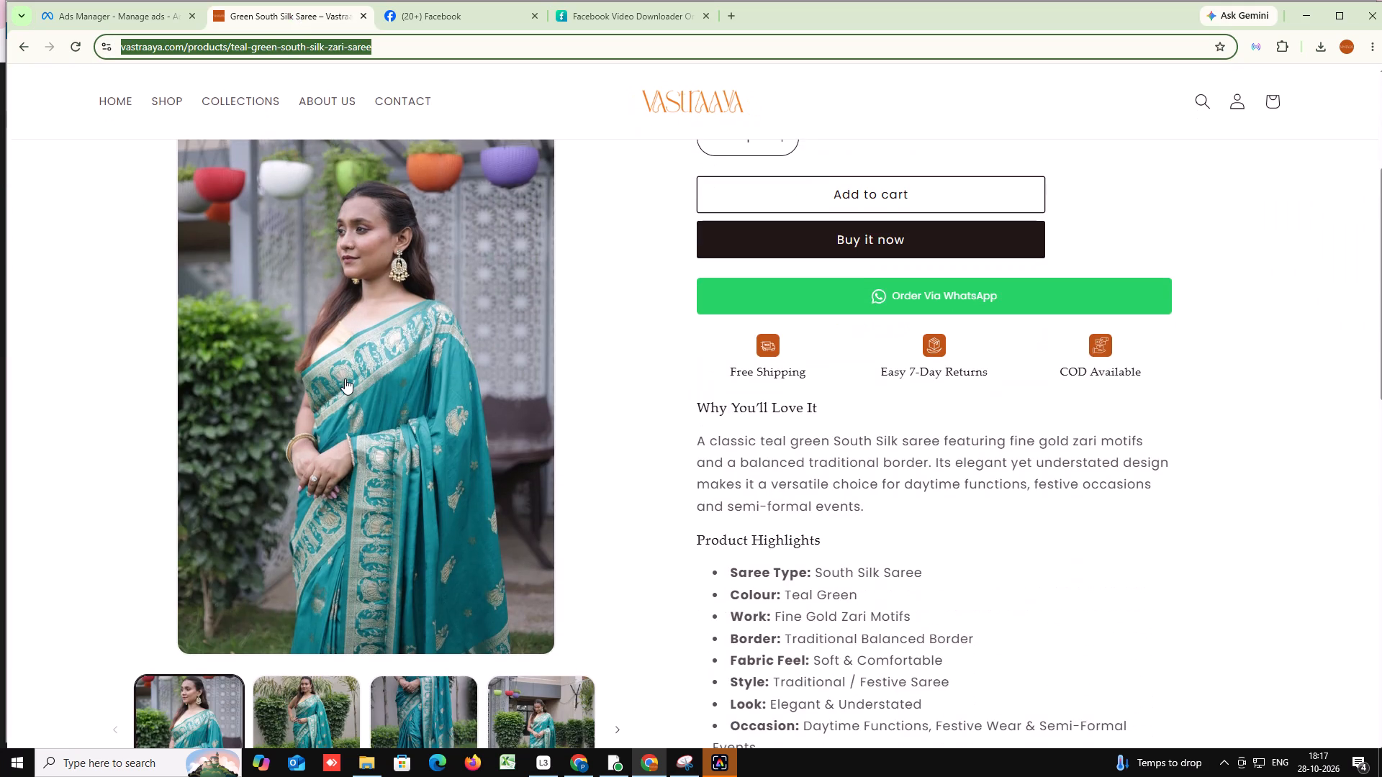
pyautogui.scroll(-2, 345, 378)
pyautogui.scroll(5, 345, 378)
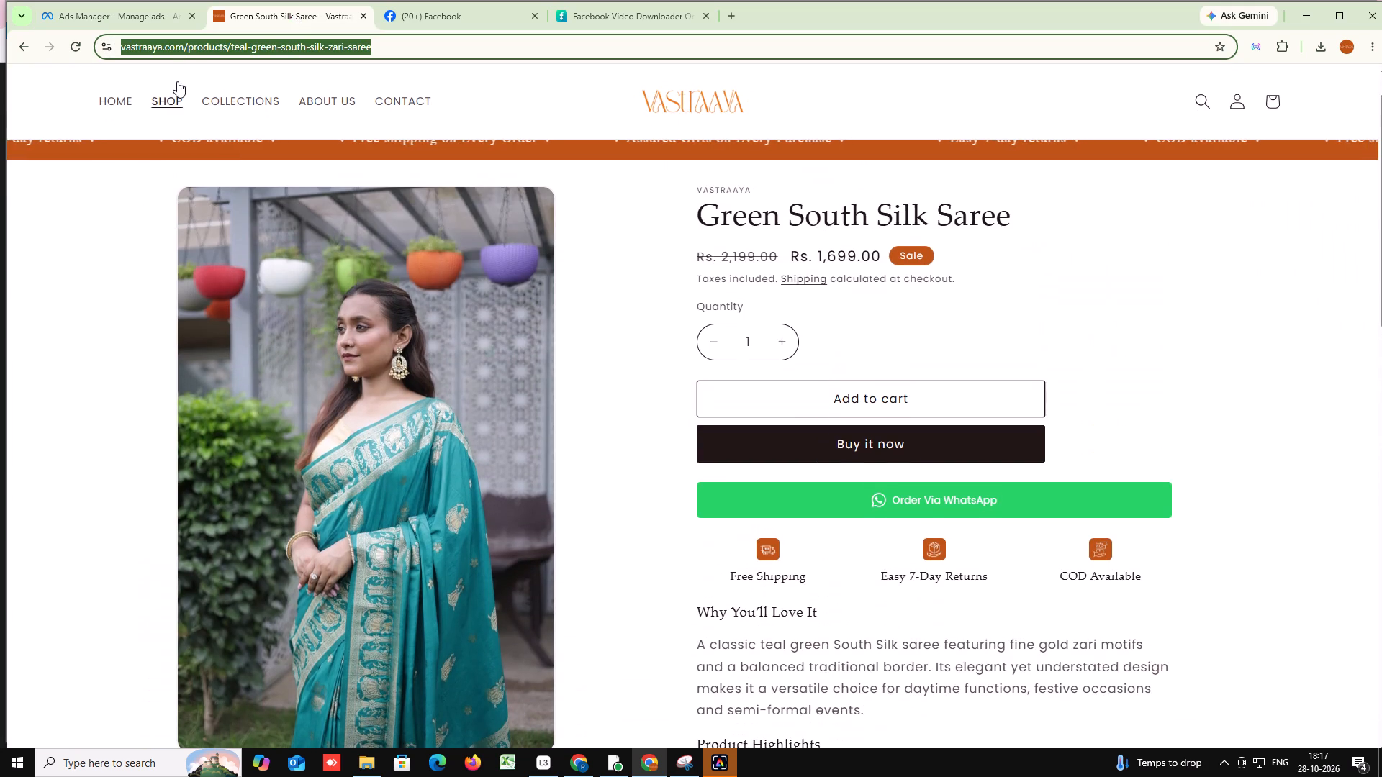
pyautogui.click(139, 14)
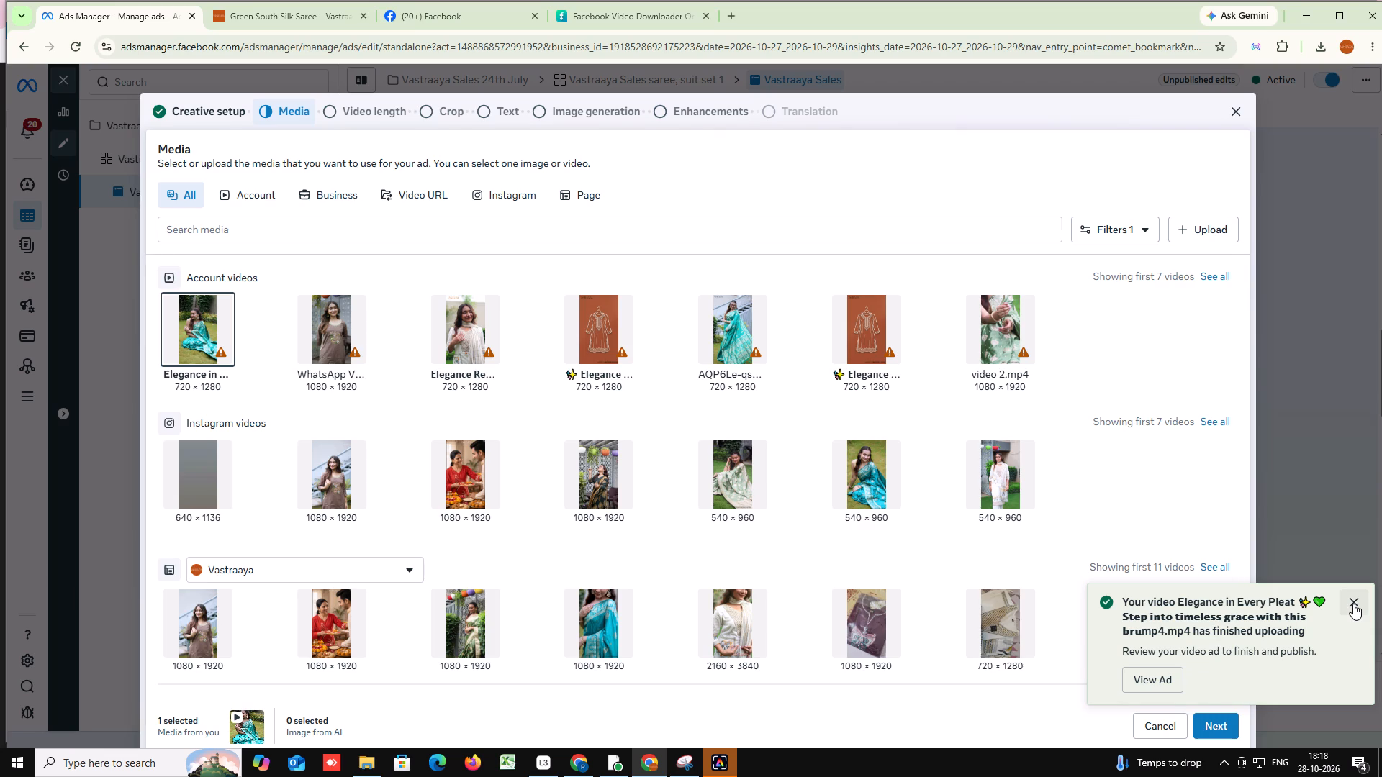
# Use the uploaded "Elegance in Every Pleat" video as the ad media, skipping shorter versions and keeping the original crop for all placements.
pyautogui.click(1353, 604)
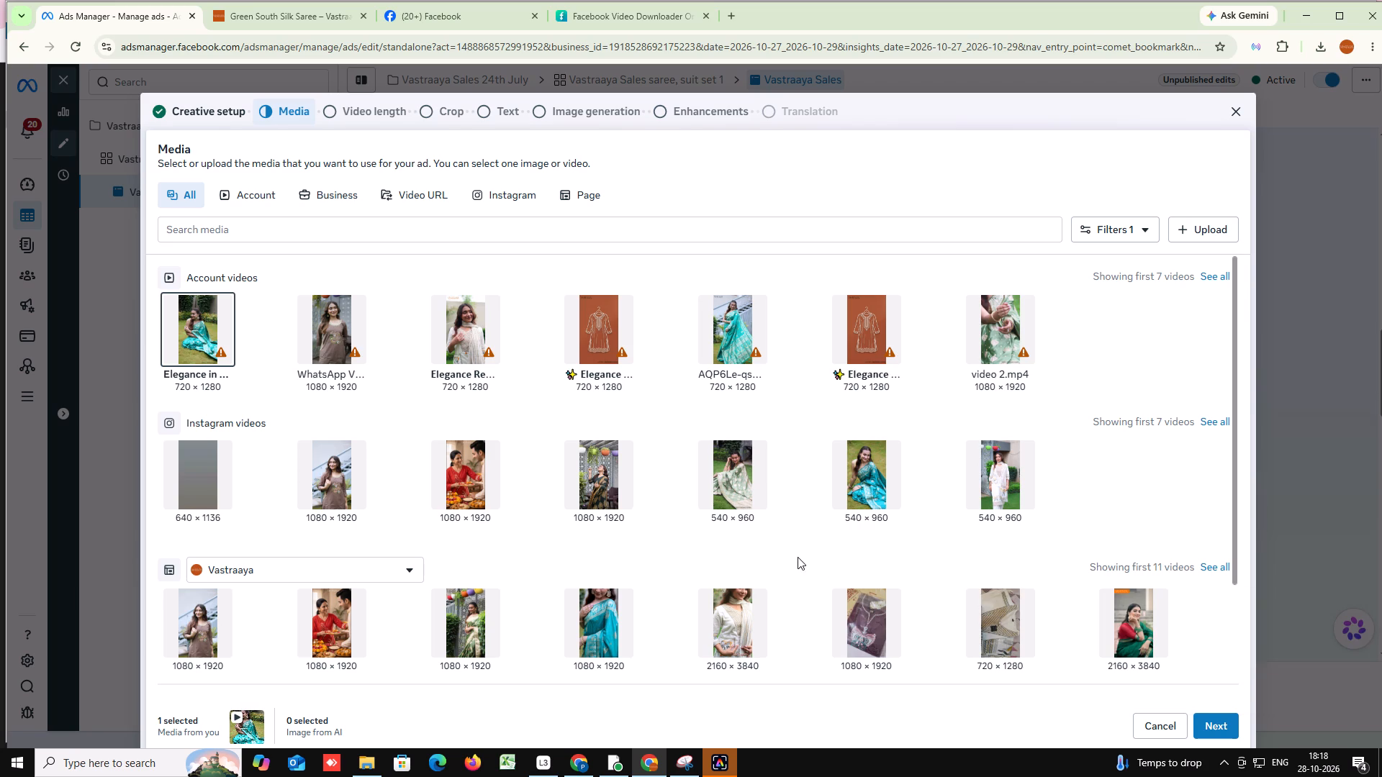
pyautogui.click(1216, 726)
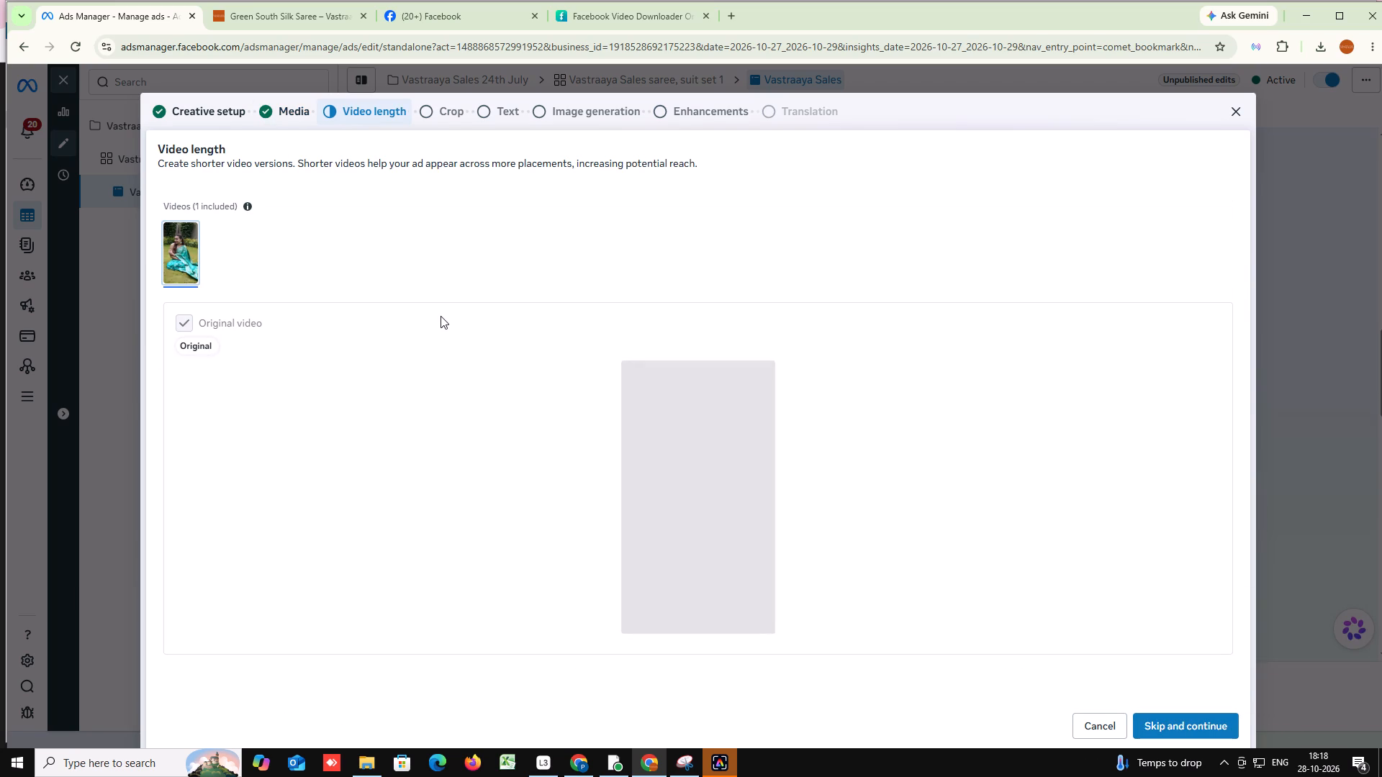
pyautogui.click(1160, 730)
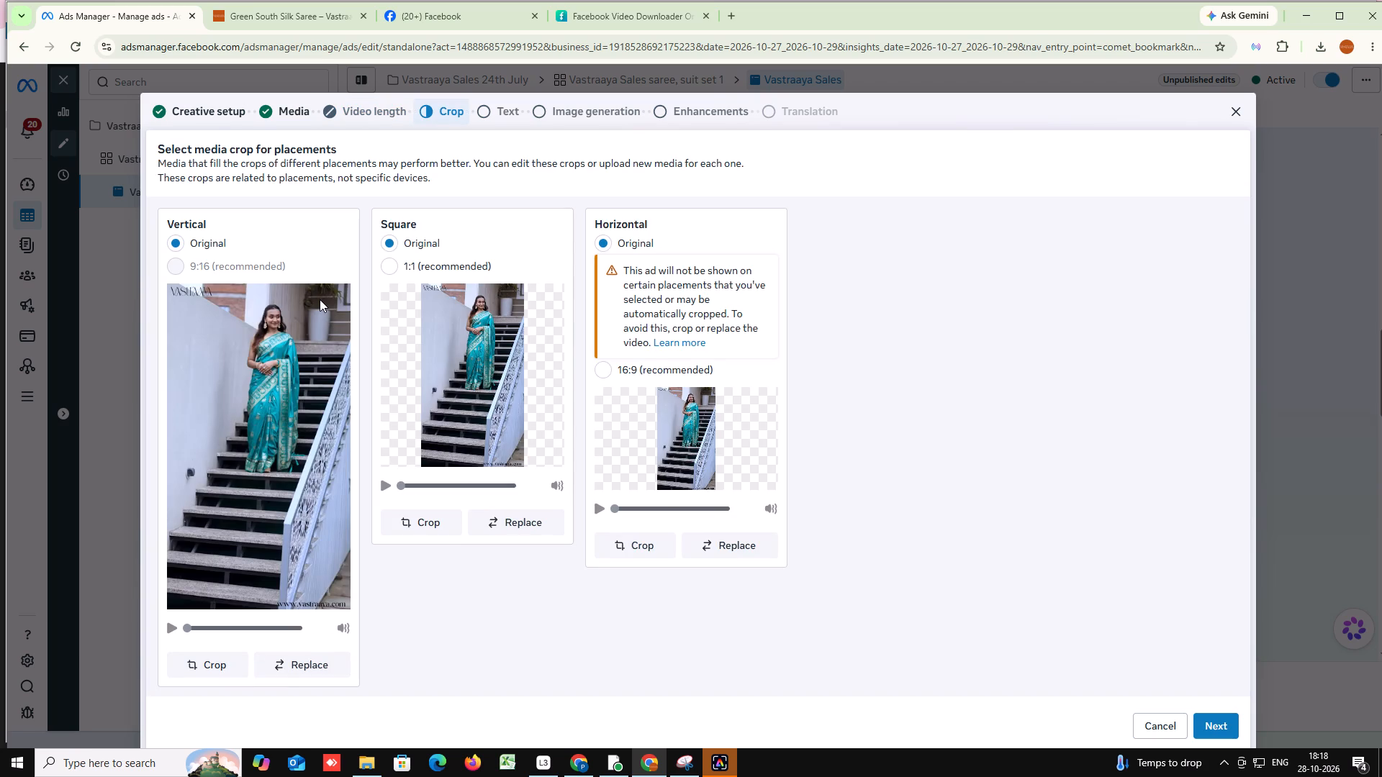
pyautogui.click(1221, 722)
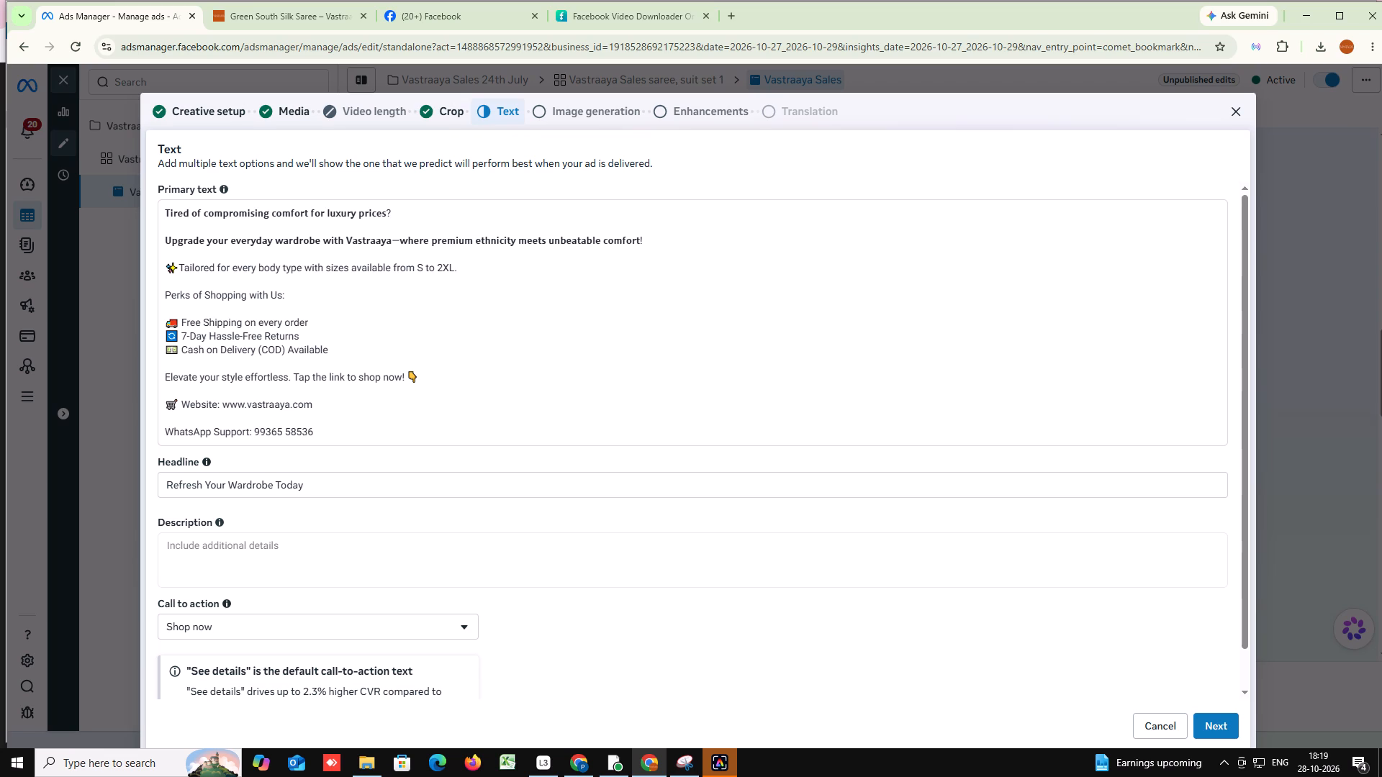
# Delete the "Tailored for every body type with sizes available from S to 2XL" line and its extra blank line from the primary text.
pyautogui.click(456, 265)
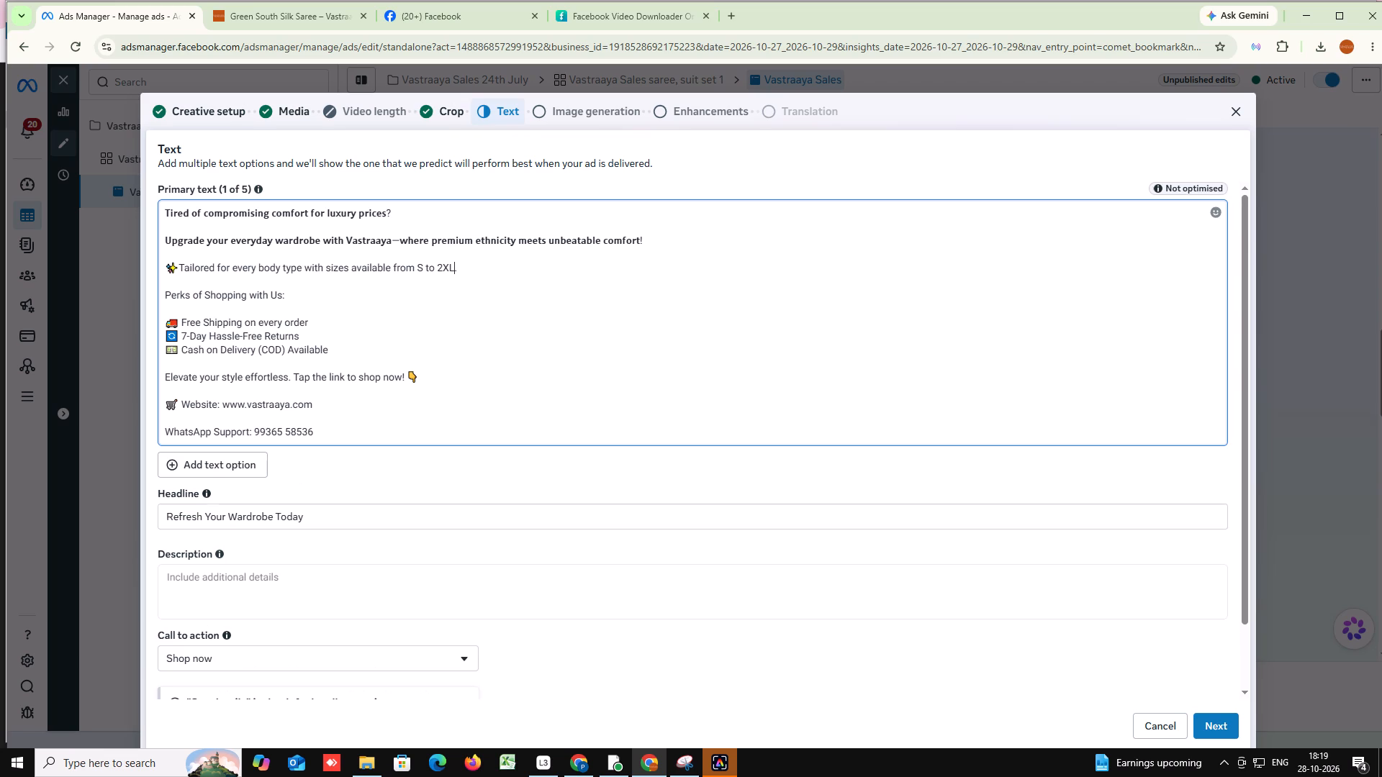
pyautogui.press('BackSpace')
pyautogui.press('BackSpace')
pyautogui.press('BackSpace')
pyautogui.press('BackSpace')
pyautogui.press('BackSpace')
pyautogui.press('BackSpace')
pyautogui.press('BackSpace')
pyautogui.press('BackSpace')
pyautogui.press('BackSpace')
pyautogui.press('BackSpace')
pyautogui.press('BackSpace')
pyautogui.press('BackSpace')
pyautogui.press('BackSpace')
pyautogui.press('BackSpace')
pyautogui.press('BackSpace')
pyautogui.press('BackSpace')
pyautogui.press('BackSpace')
pyautogui.press('BackSpace')
pyautogui.press('BackSpace')
pyautogui.press('BackSpace')
pyautogui.press('BackSpace')
pyautogui.press('BackSpace')
pyautogui.press('BackSpace')
pyautogui.press('BackSpace')
pyautogui.press('BackSpace')
pyautogui.press('BackSpace')
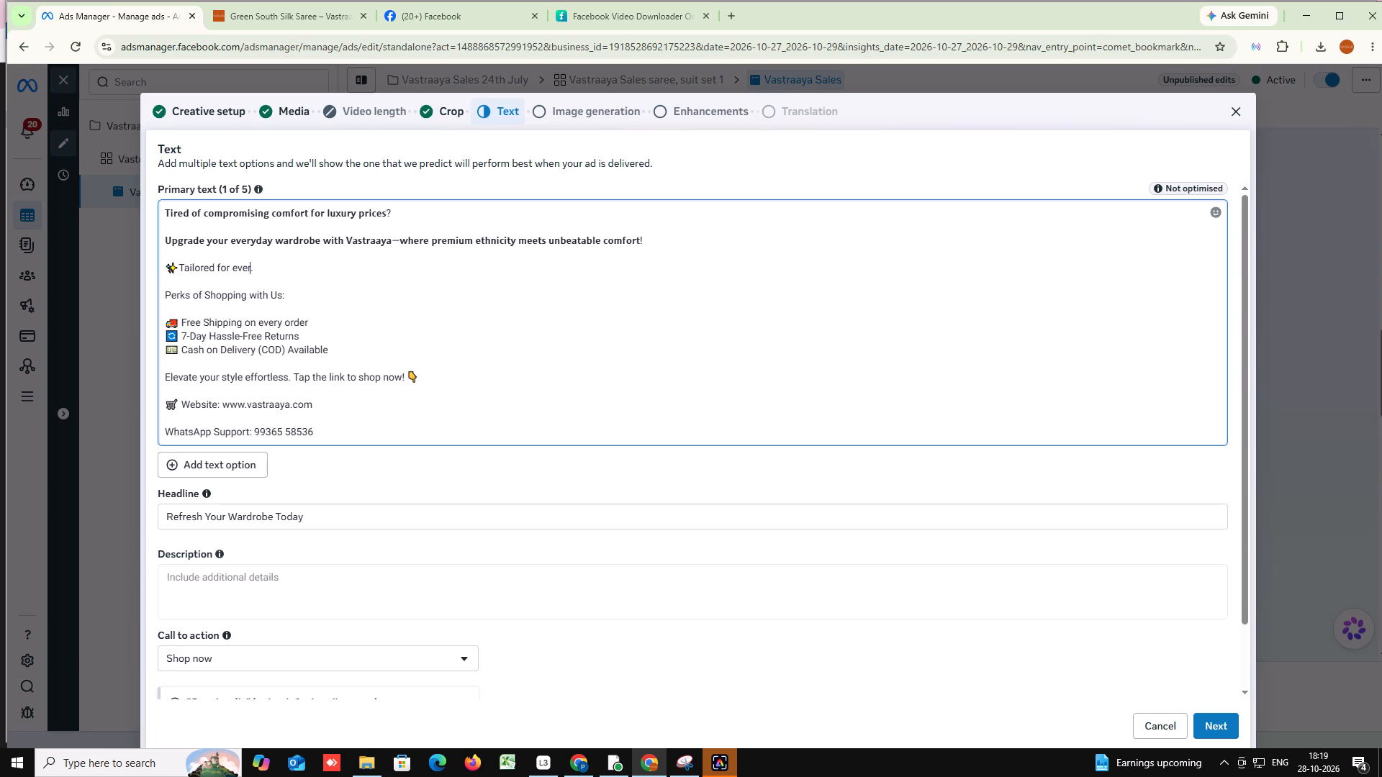
pyautogui.press('BackSpace')
pyautogui.press('BackSpace')
pyautogui.press('BackSpace')
pyautogui.press('BackSpace')
pyautogui.press('BackSpace')
pyautogui.press('BackSpace')
pyautogui.press('BackSpace')
pyautogui.press('BackSpace')
pyautogui.press('BackSpace')
pyautogui.press('BackSpace')
pyautogui.press('BackSpace')
pyautogui.press('BackSpace')
pyautogui.press('Right')
pyautogui.press('BackSpace')
pyautogui.press('BackSpace')
pyautogui.press('BackSpace')
pyautogui.press('BackSpace')
pyautogui.press('BackSpace')
pyautogui.press('BackSpace')
pyautogui.press('BackSpace')
pyautogui.press('BackSpace')
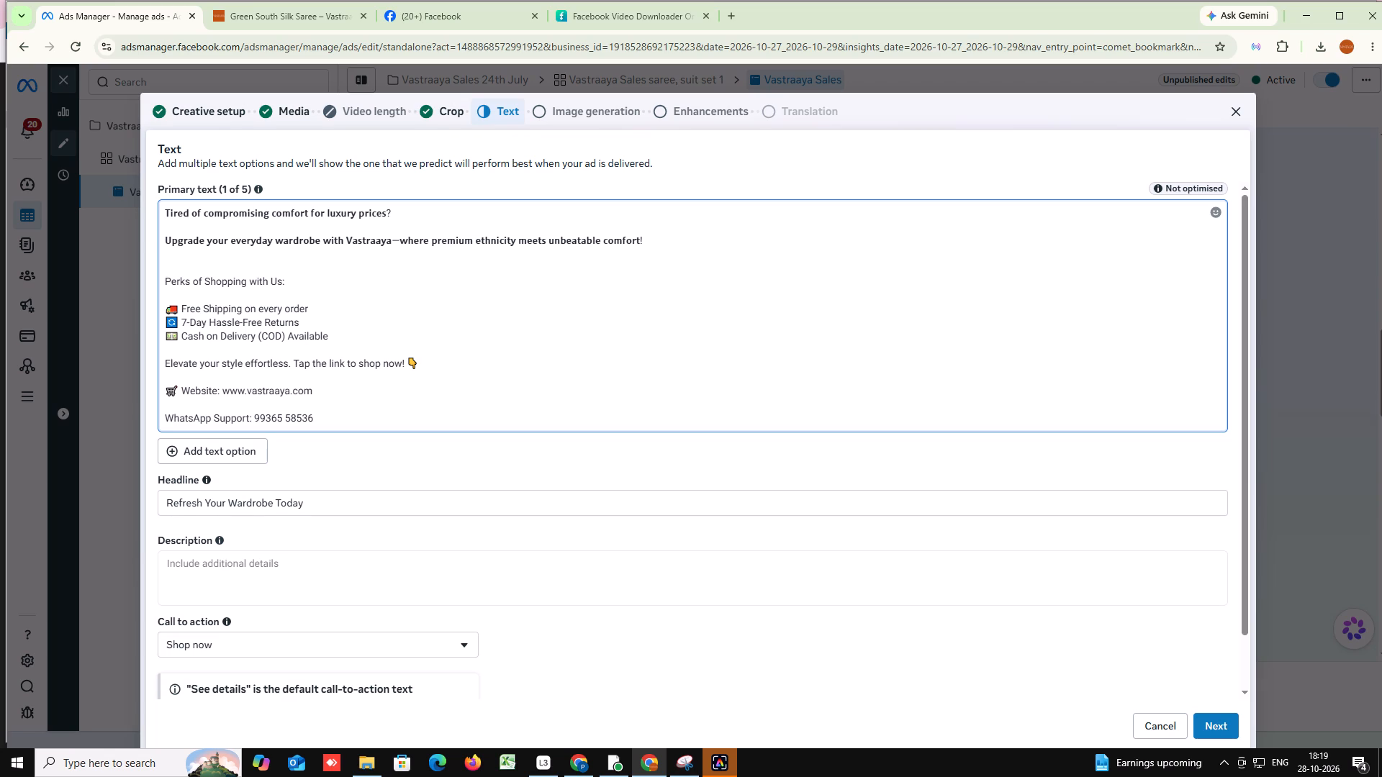
pyautogui.scroll(-1, 260, 366)
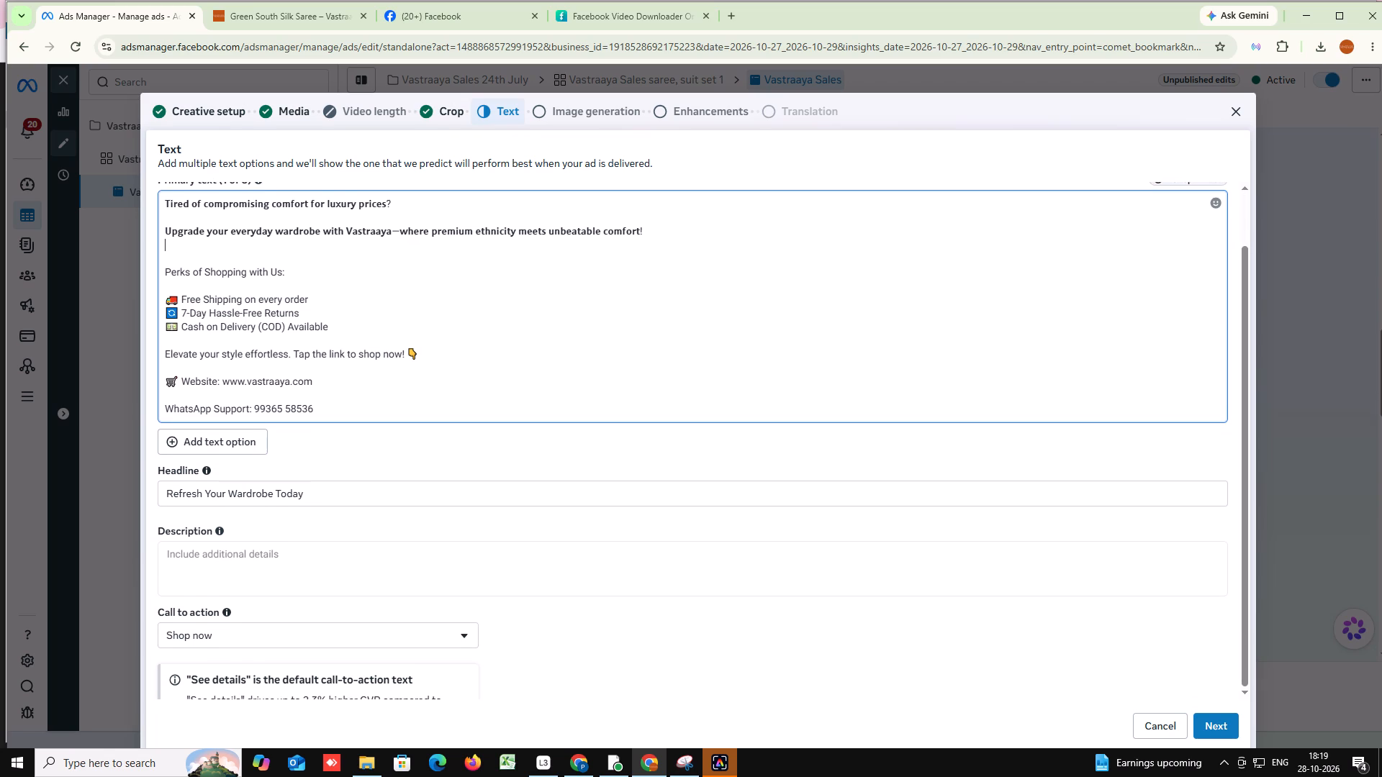
pyautogui.scroll(-2, 510, 483)
pyautogui.scroll(4, 454, 442)
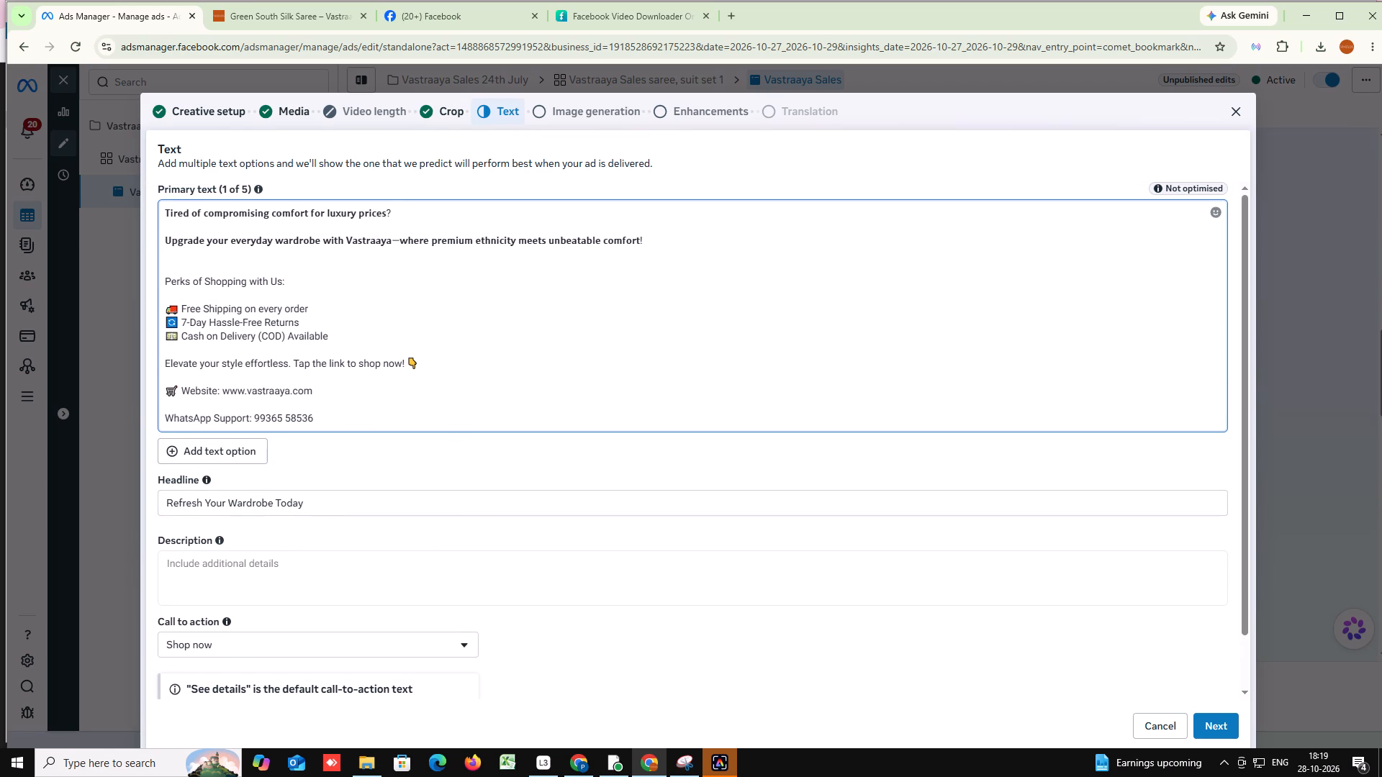
pyautogui.press('BackSpace')
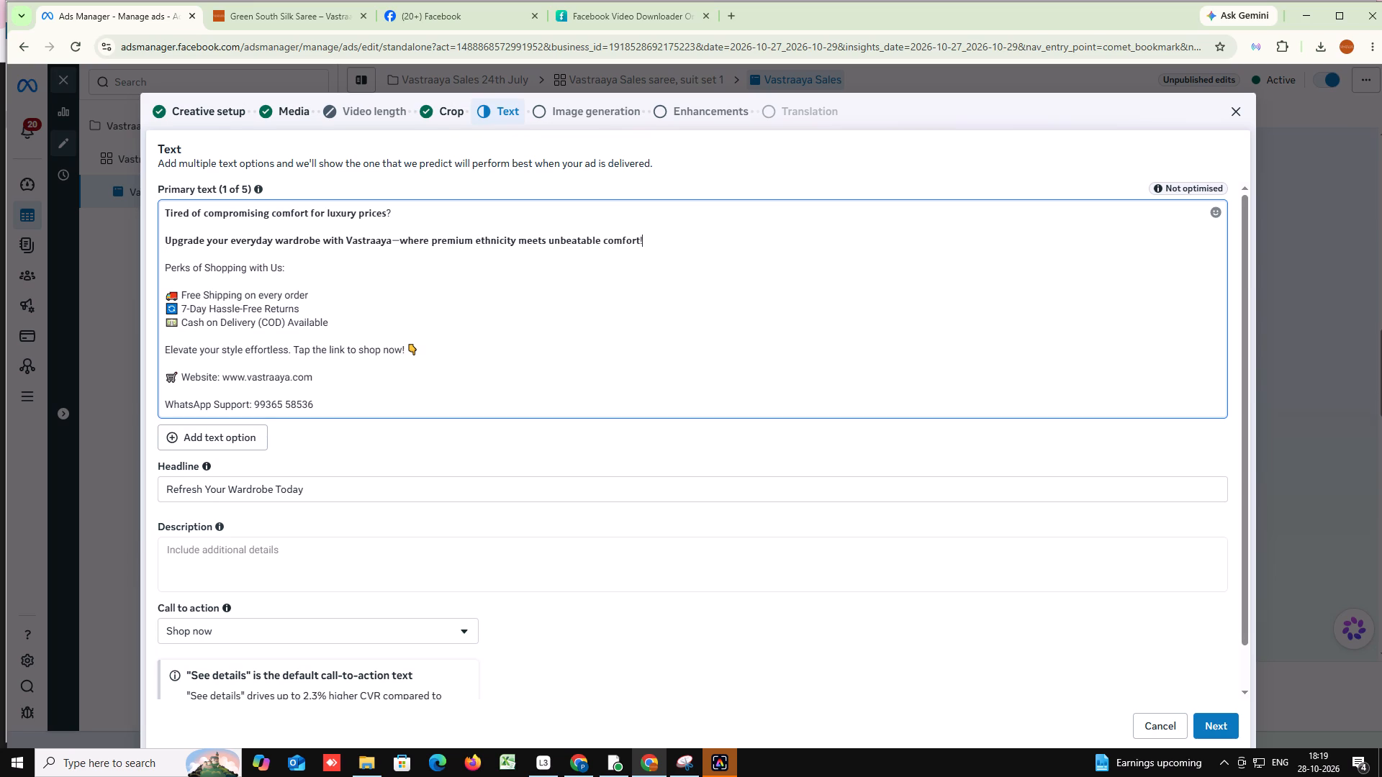
pyautogui.scroll(-2, 924, 570)
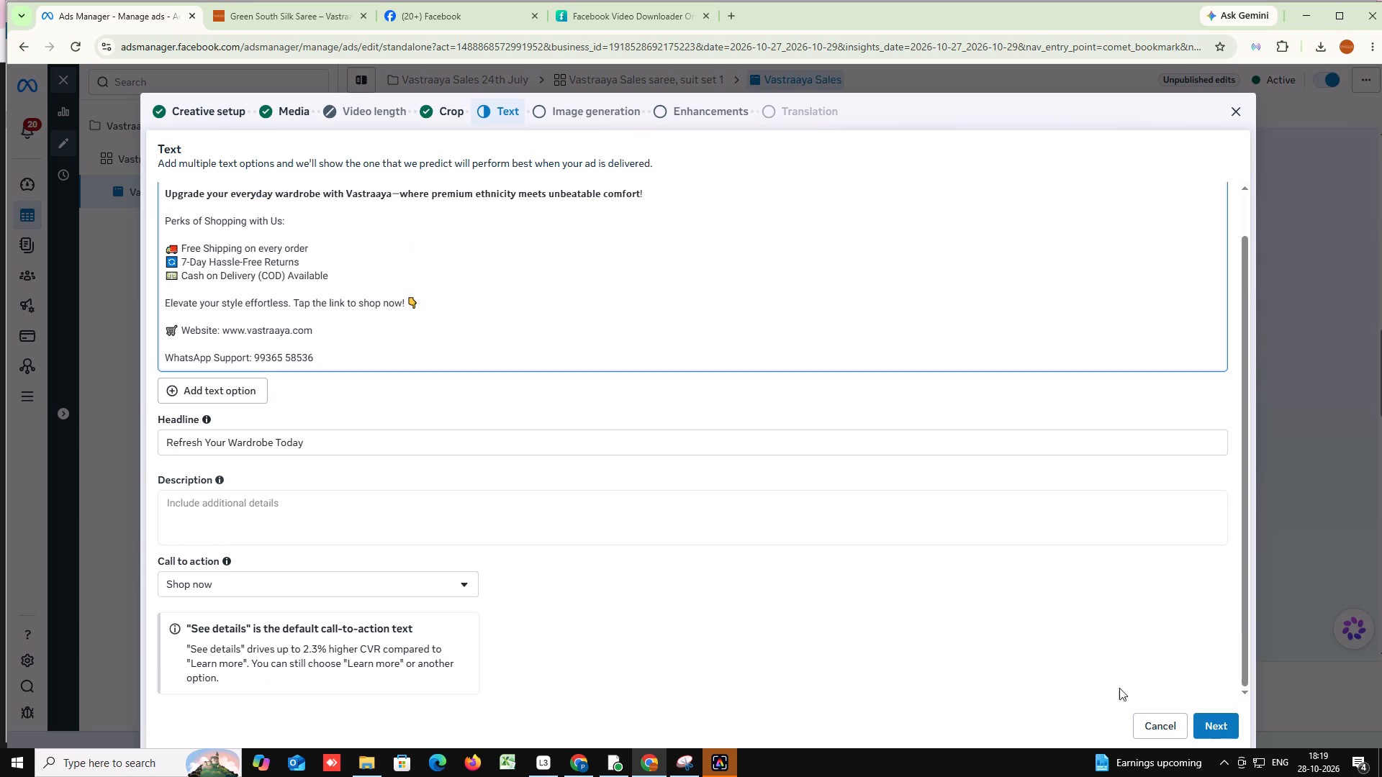
pyautogui.click(1216, 727)
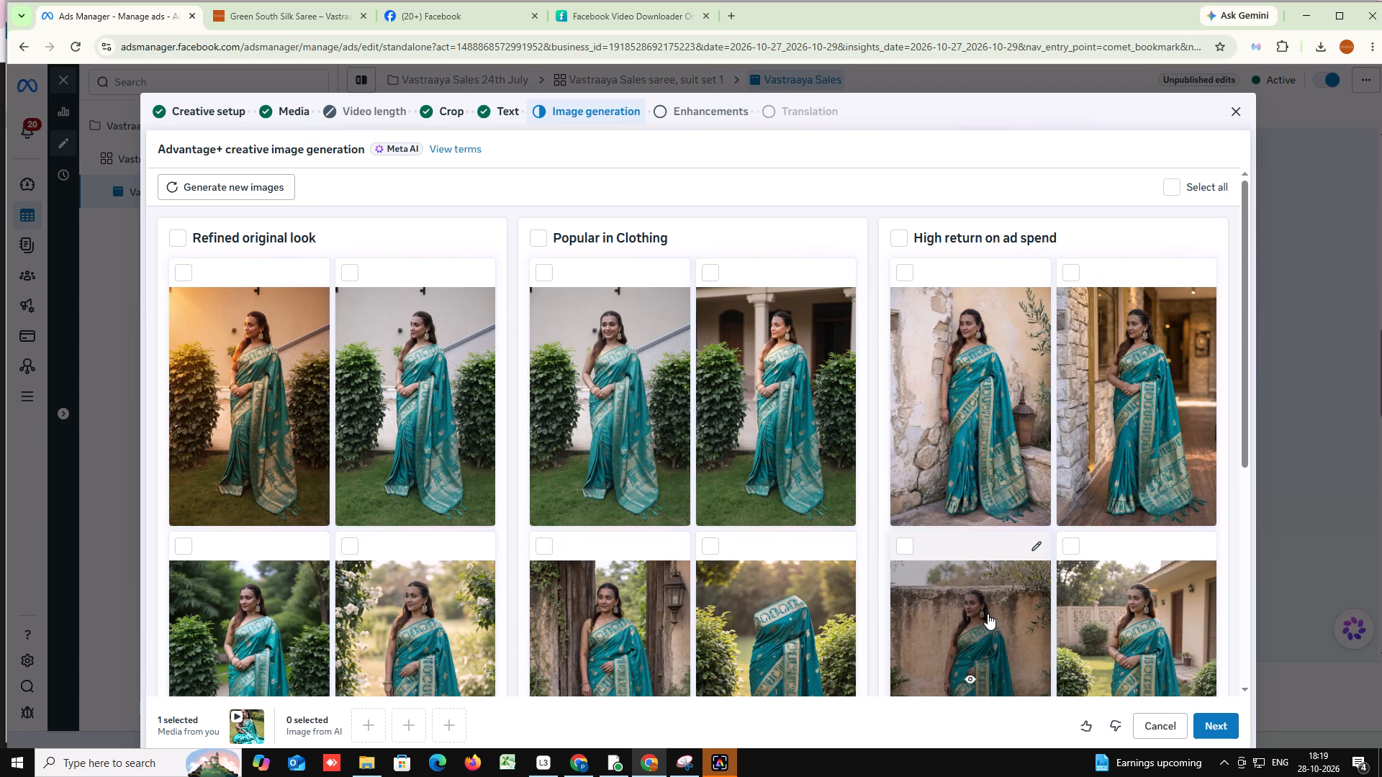
# Finish the creative setup without selecting any AI-generated images, keeping the preset Advantage+ creative enhancements.
pyautogui.click(1209, 724)
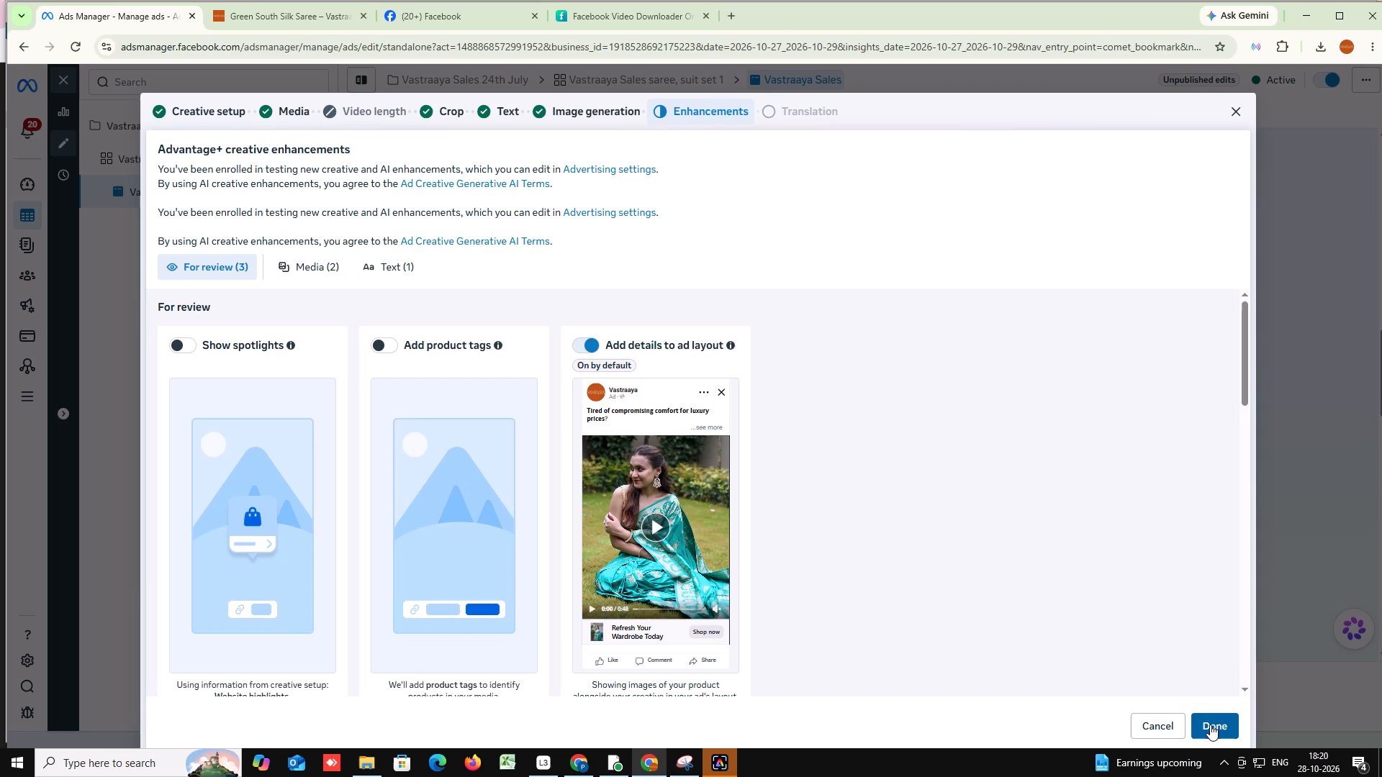
pyautogui.click(1210, 724)
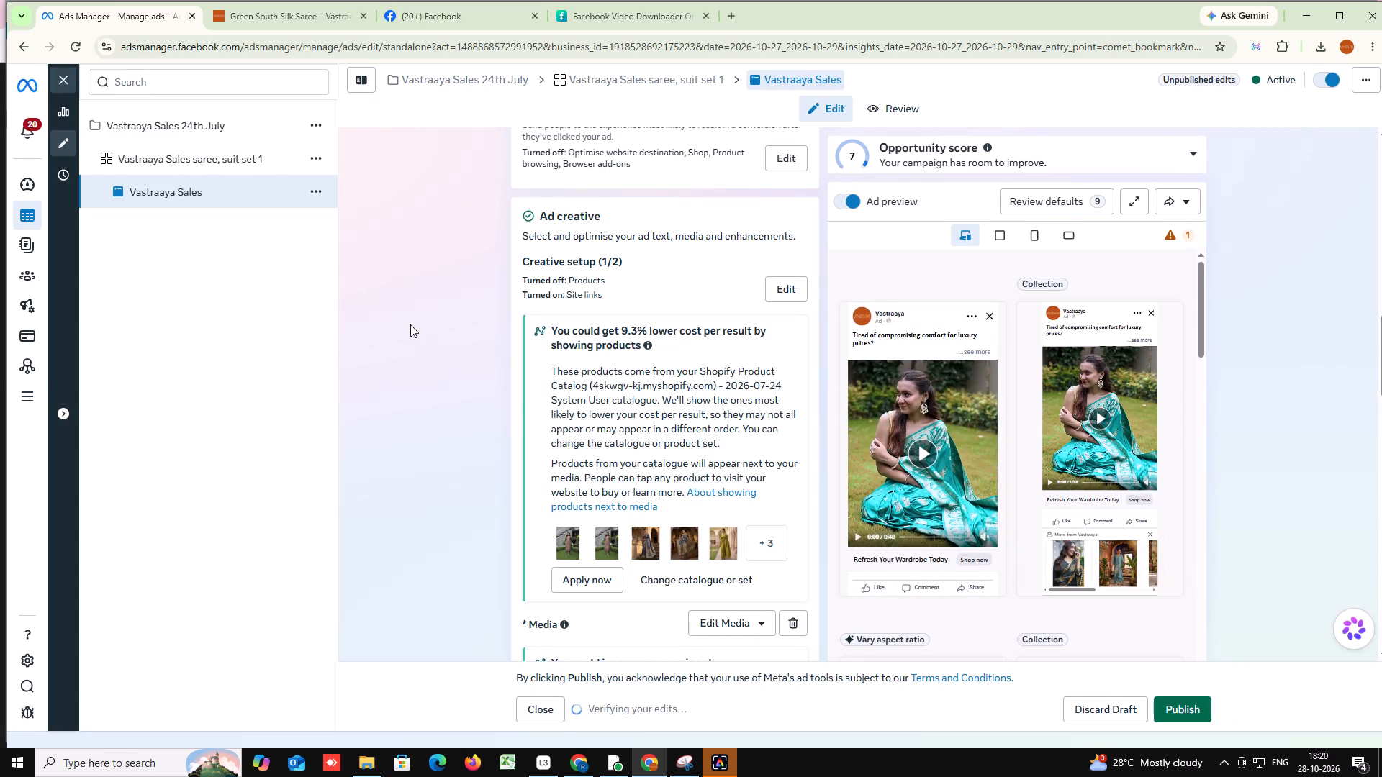
# Review the updated ad's media placements, primary text, headline, call to action and creative enhancement settings.
pyautogui.scroll(-2, 443, 400)
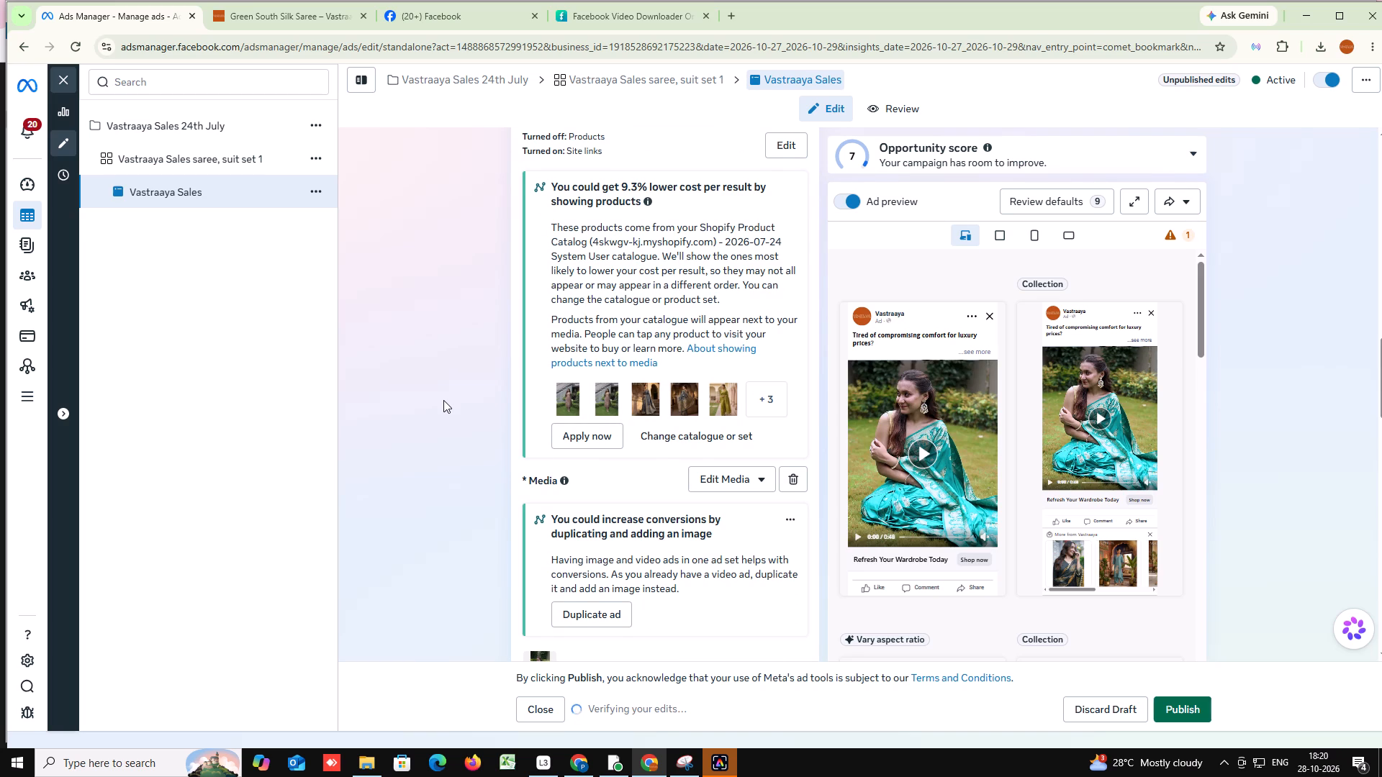
pyautogui.scroll(-7, 443, 400)
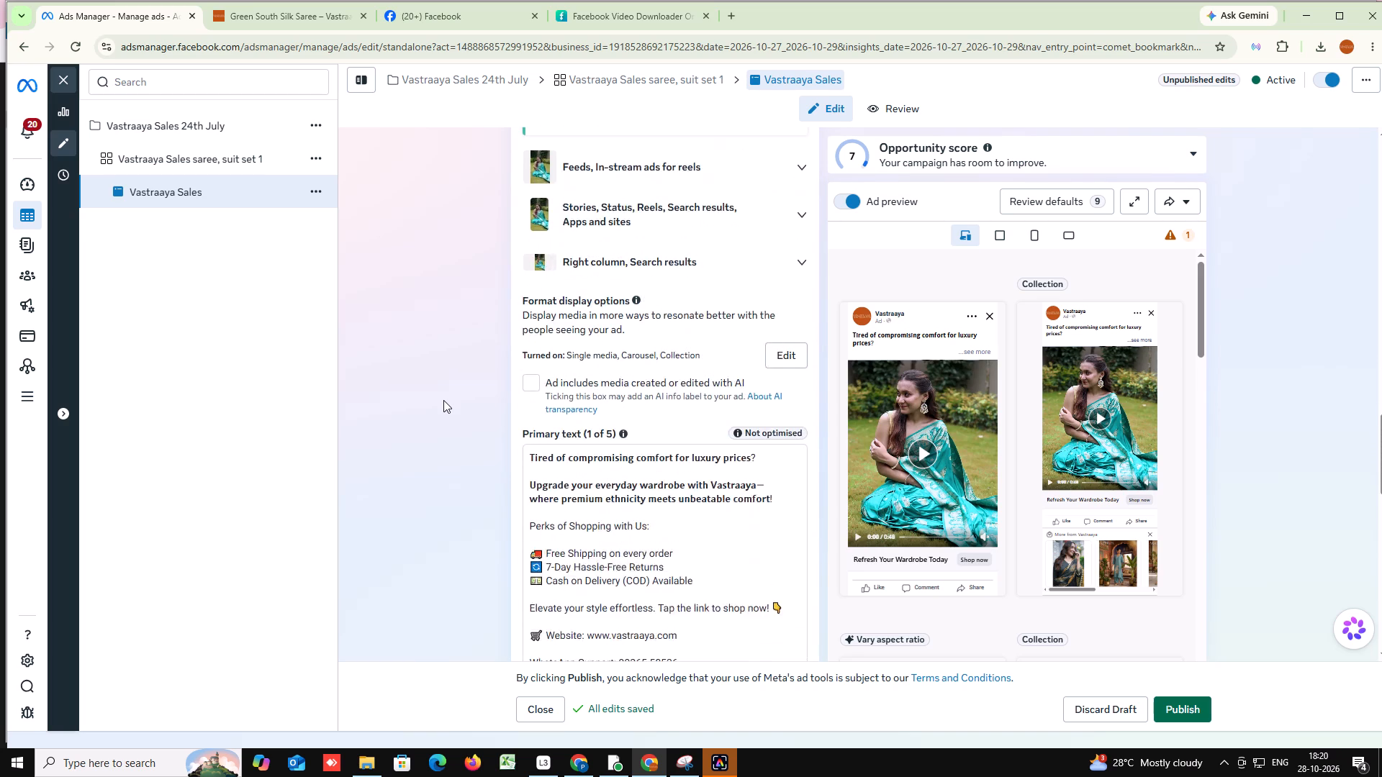
pyautogui.scroll(-4, 443, 400)
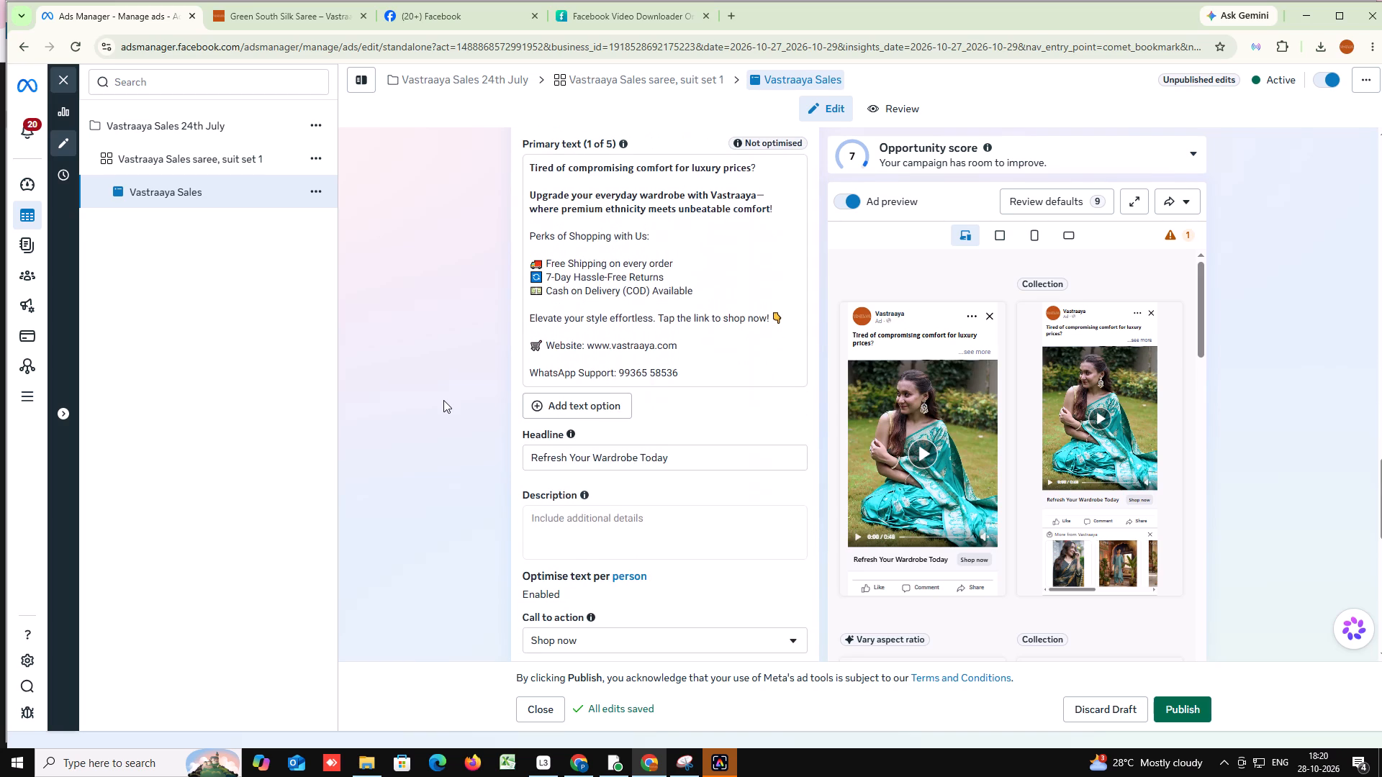
pyautogui.scroll(-4, 443, 400)
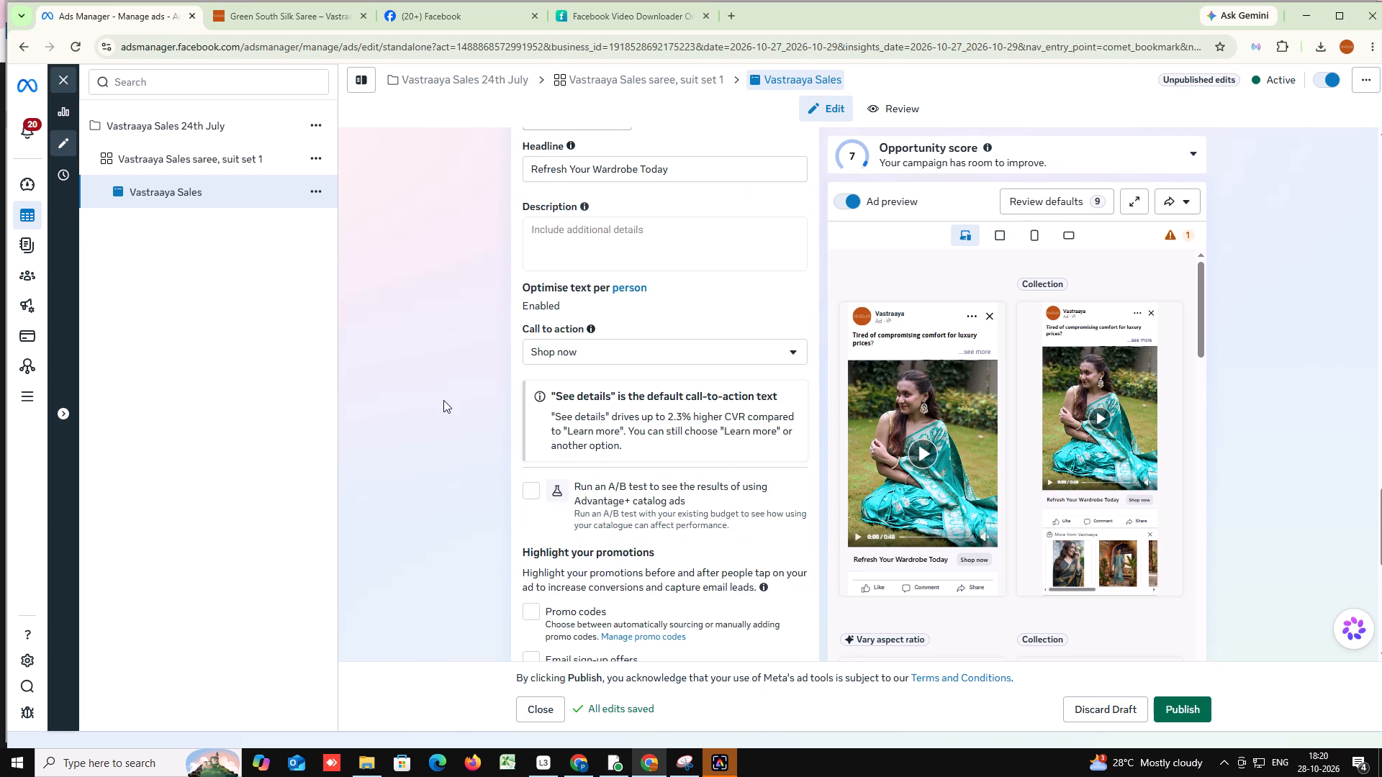
pyautogui.scroll(-6, 443, 400)
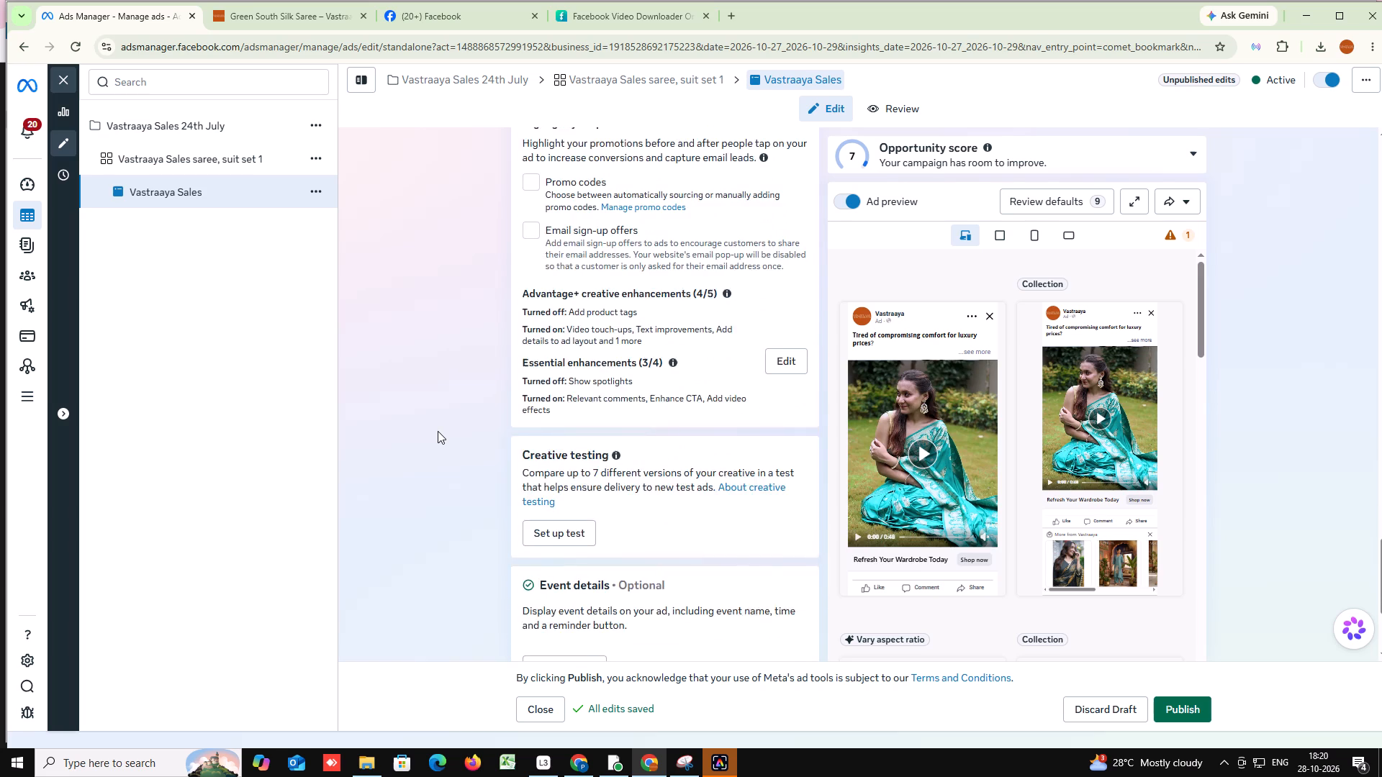
# Review the Vastraaya Sales ad's remaining settings, from creative testing, event details, languages and tracking back up to the media section.
pyautogui.scroll(-6, 438, 431)
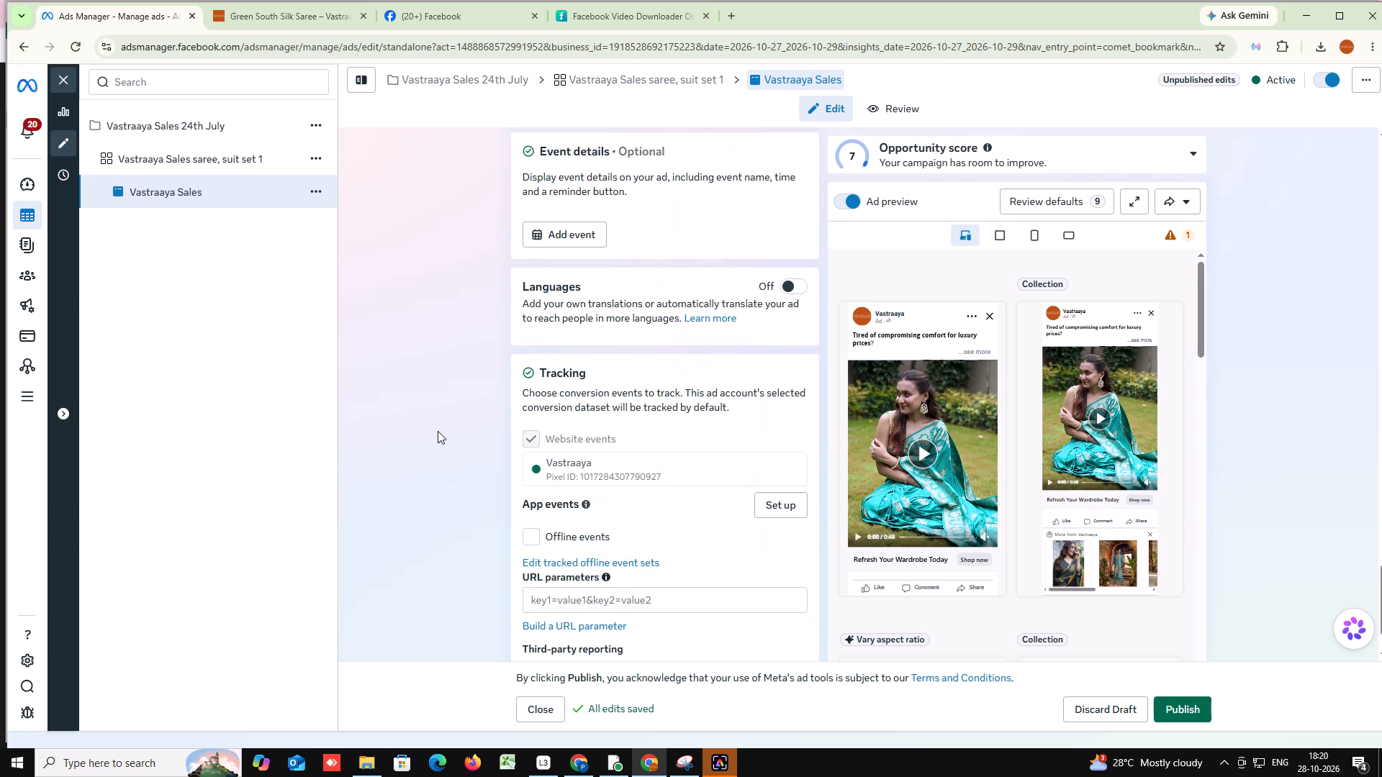
pyautogui.scroll(-3, 438, 431)
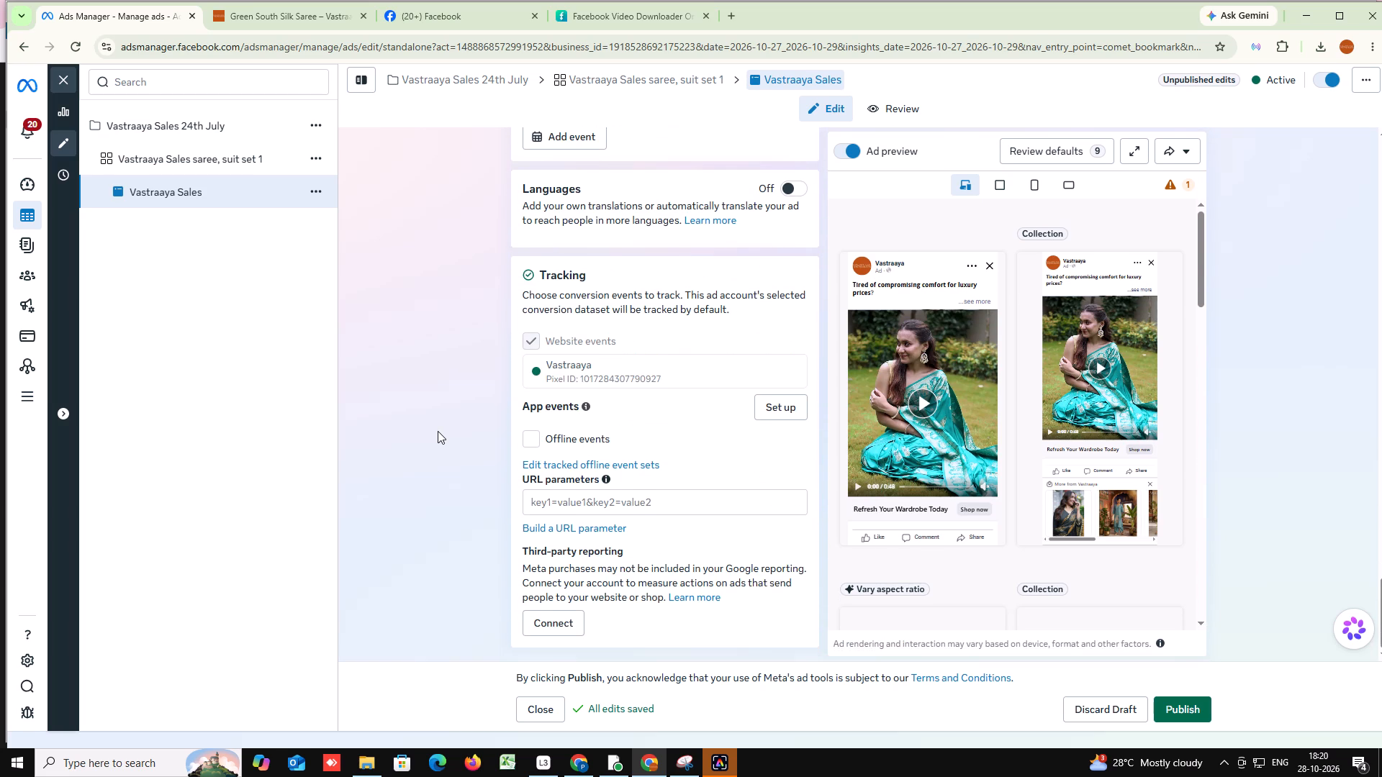
pyautogui.scroll(4, 438, 431)
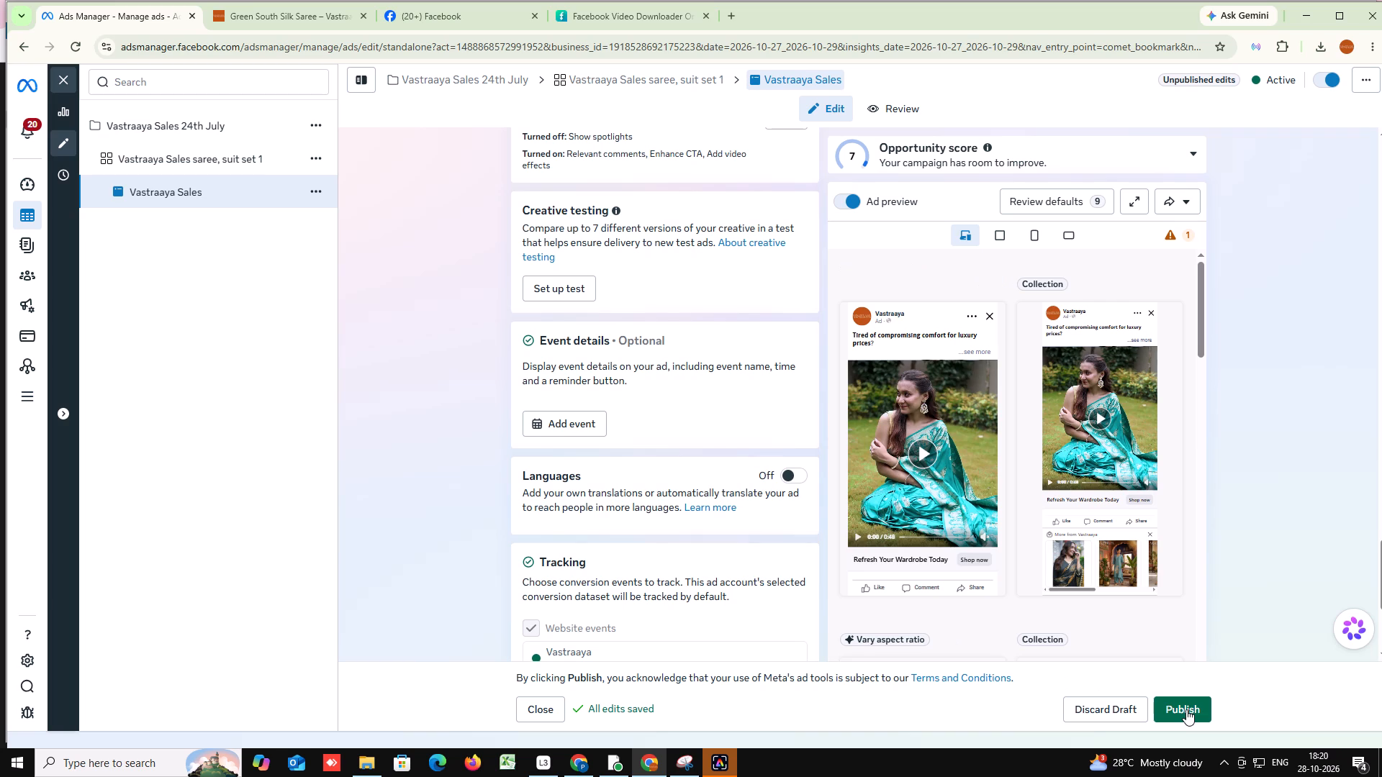
pyautogui.scroll(5, 654, 406)
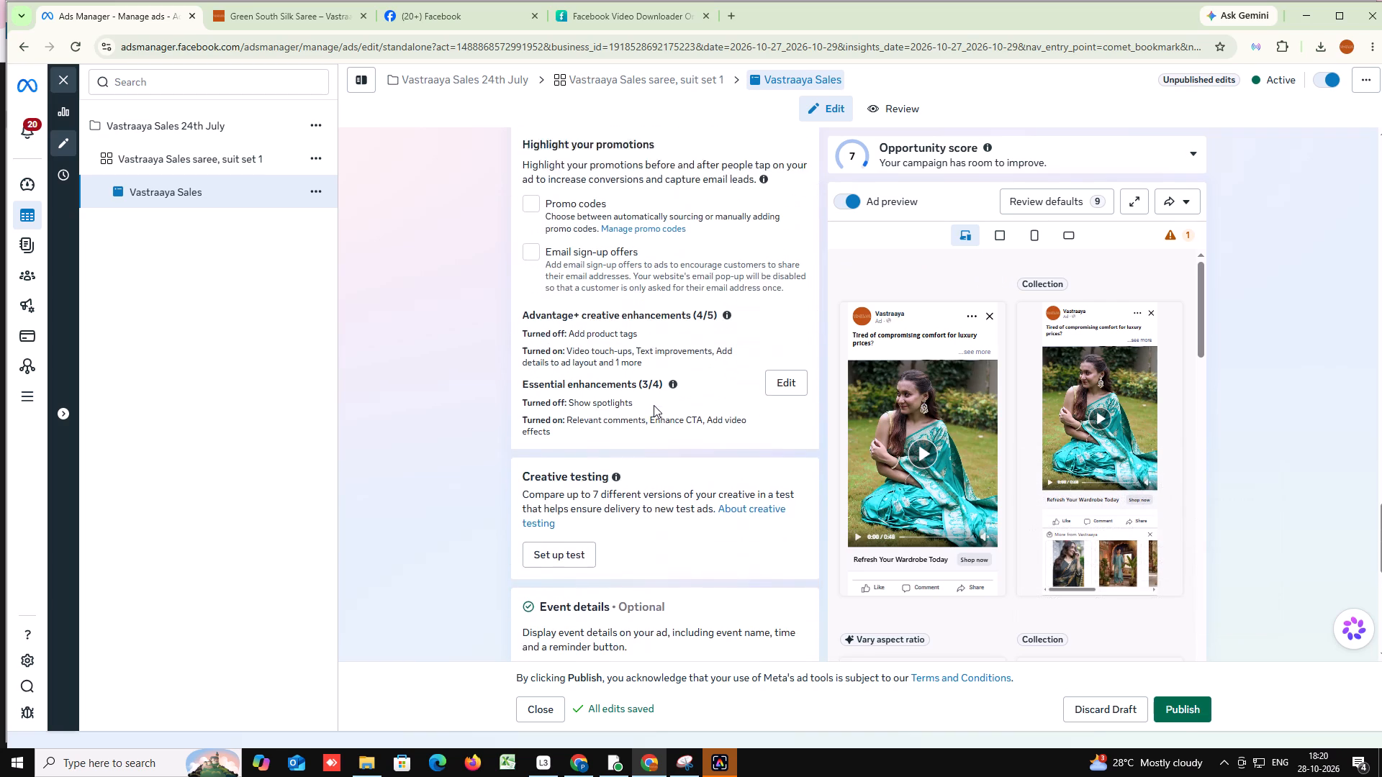
pyautogui.scroll(5, 654, 405)
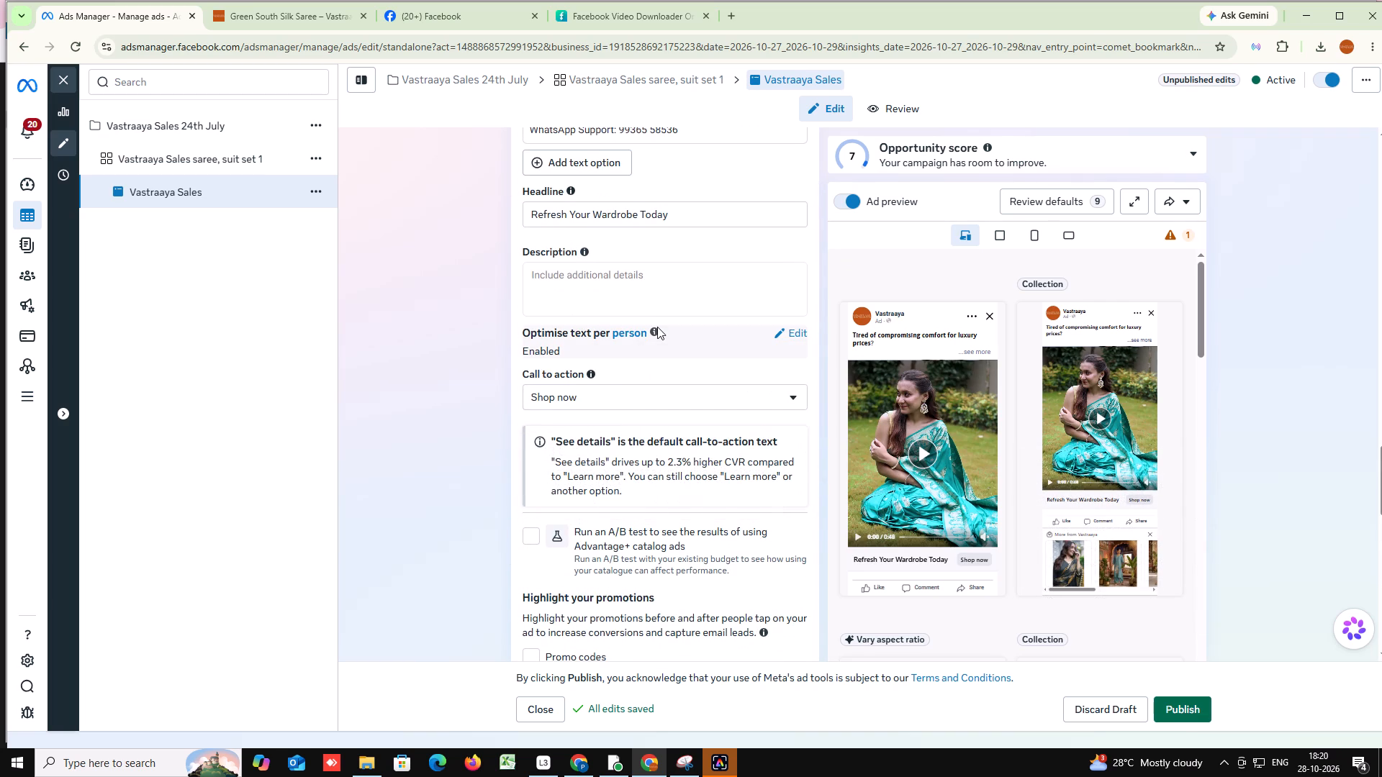
pyautogui.scroll(1, 657, 327)
pyautogui.scroll(13, 465, 365)
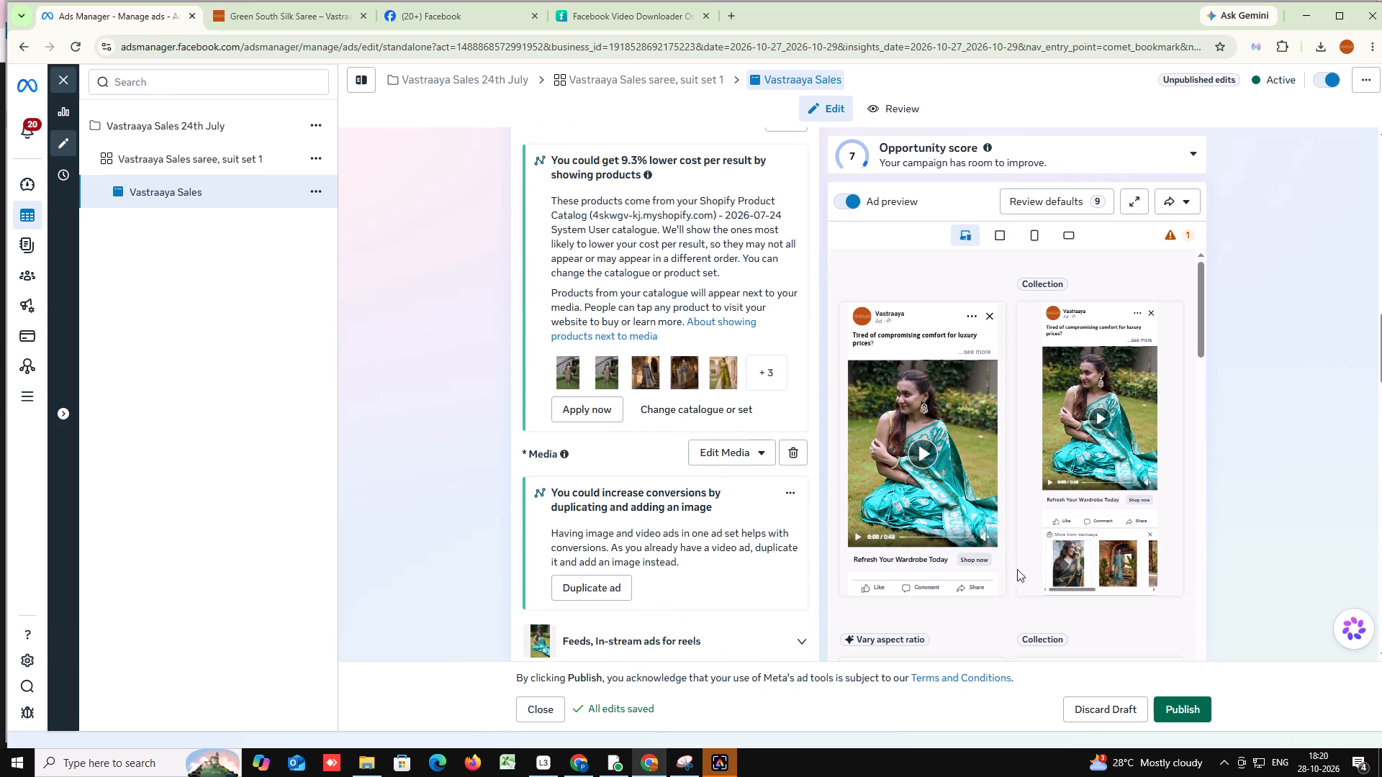
# Publish the edited Vastraaya Sales ad.
pyautogui.click(1196, 710)
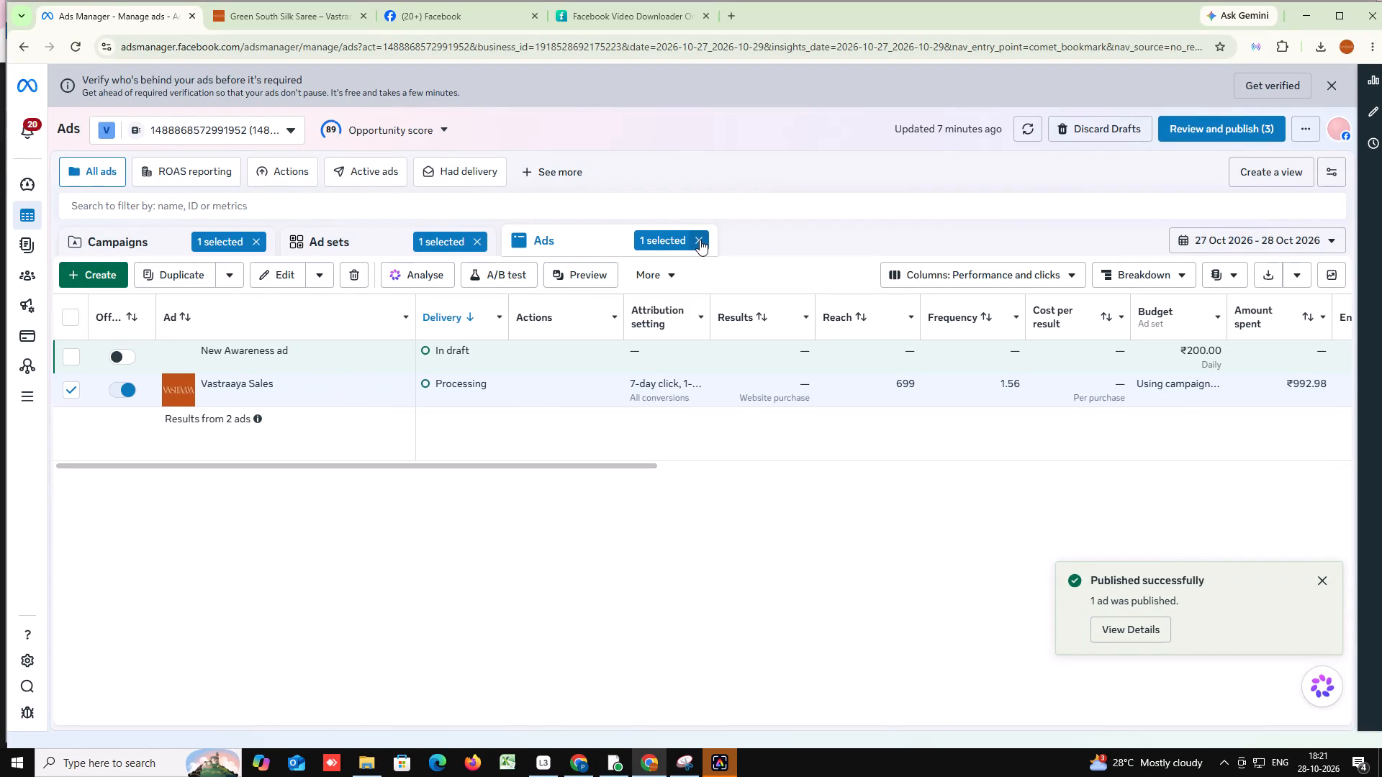
# Clear the selections of the Vastraaya Sales ad, its saree and suit ad set, and the Vastraaya Sales 24th July campaign.
pyautogui.click(700, 240)
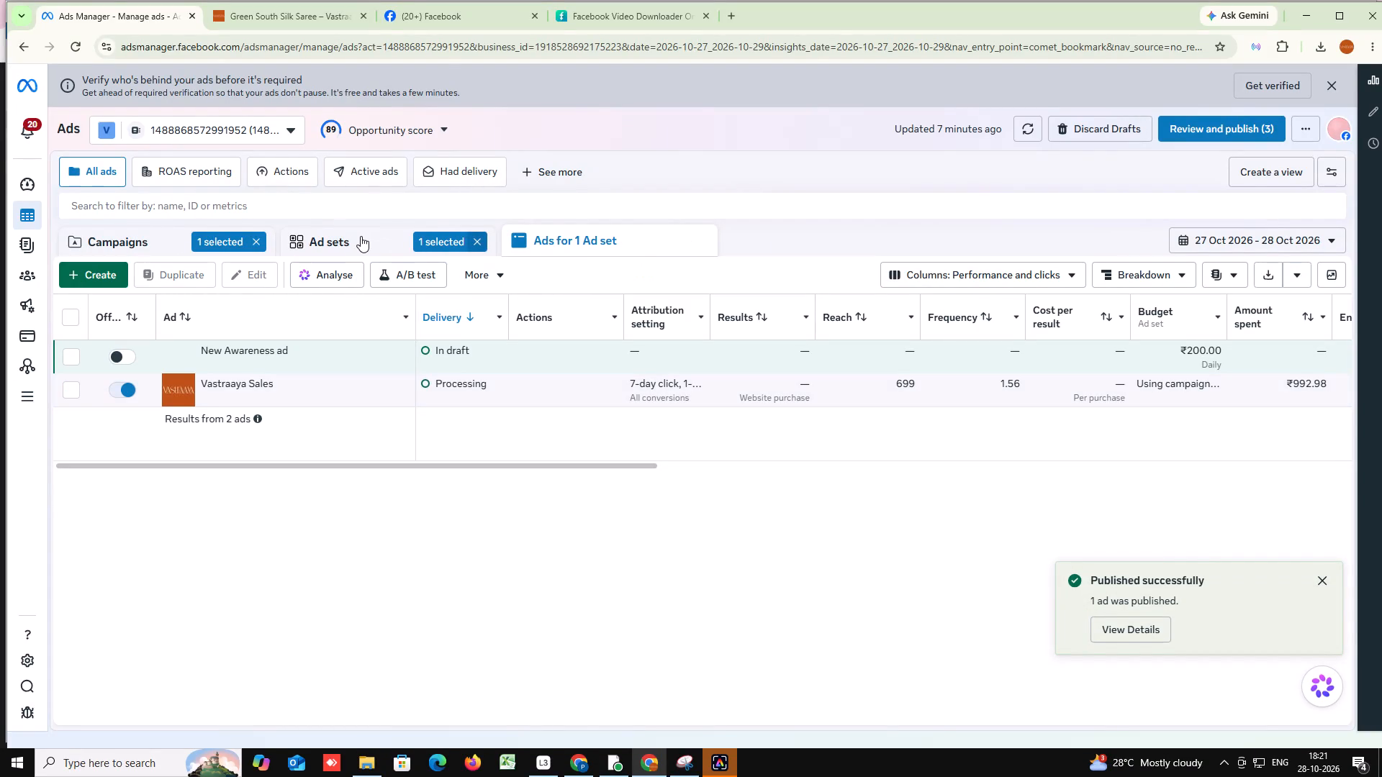
pyautogui.click(361, 236)
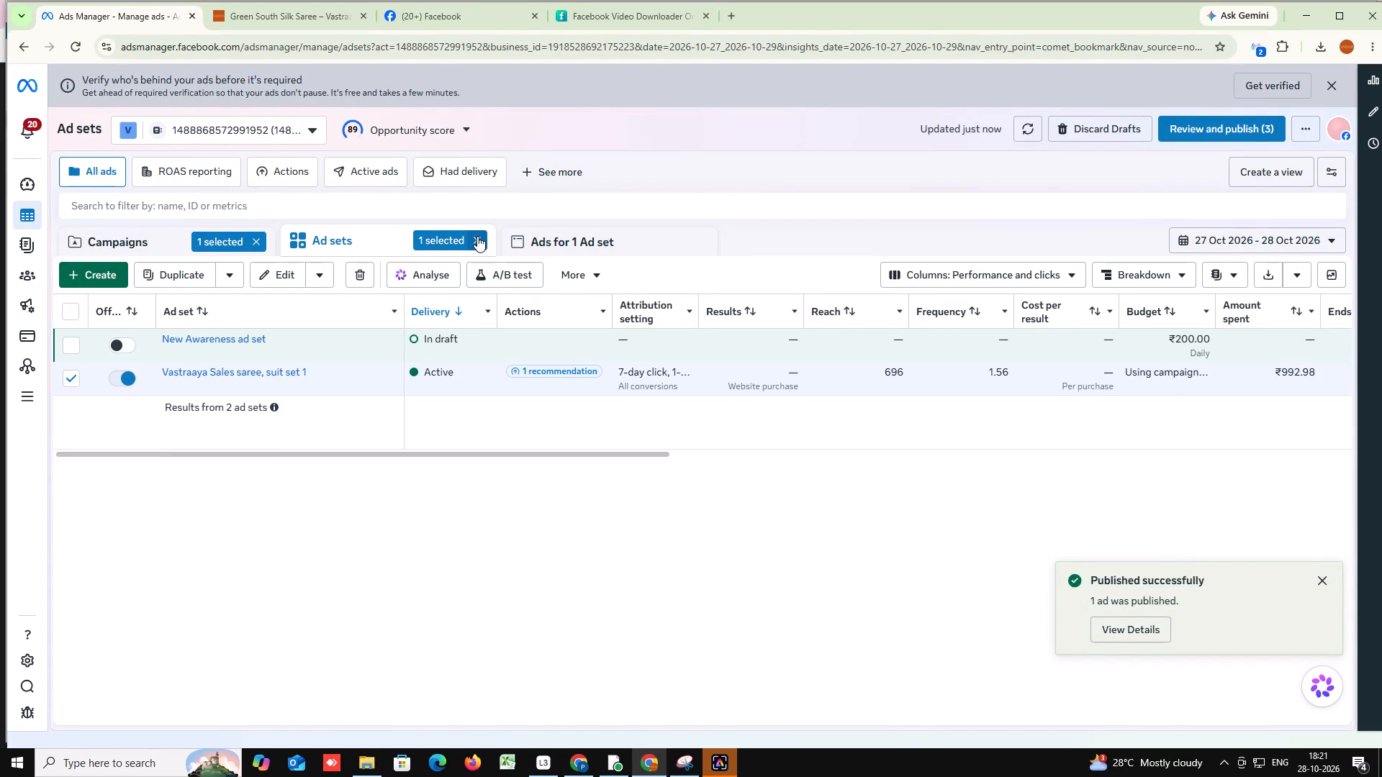
pyautogui.click(477, 236)
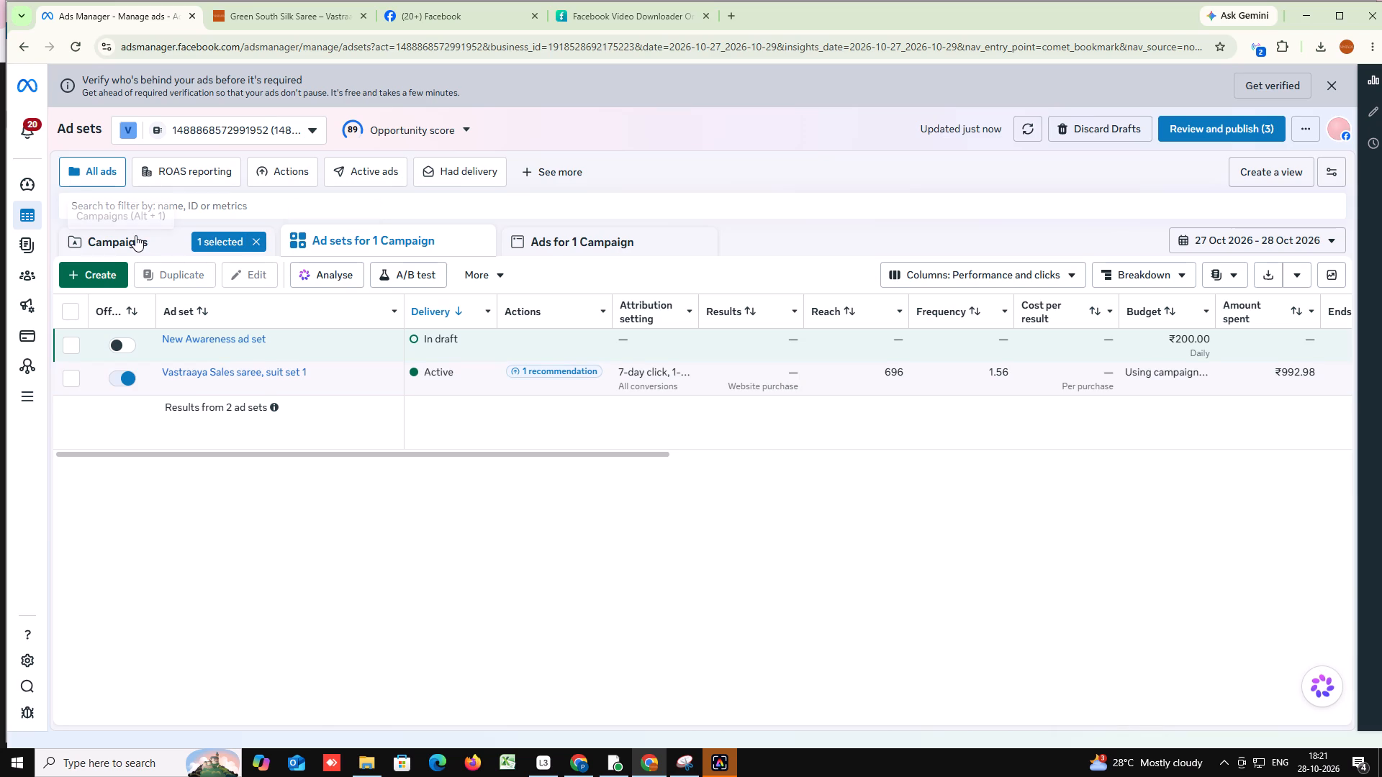
pyautogui.click(135, 235)
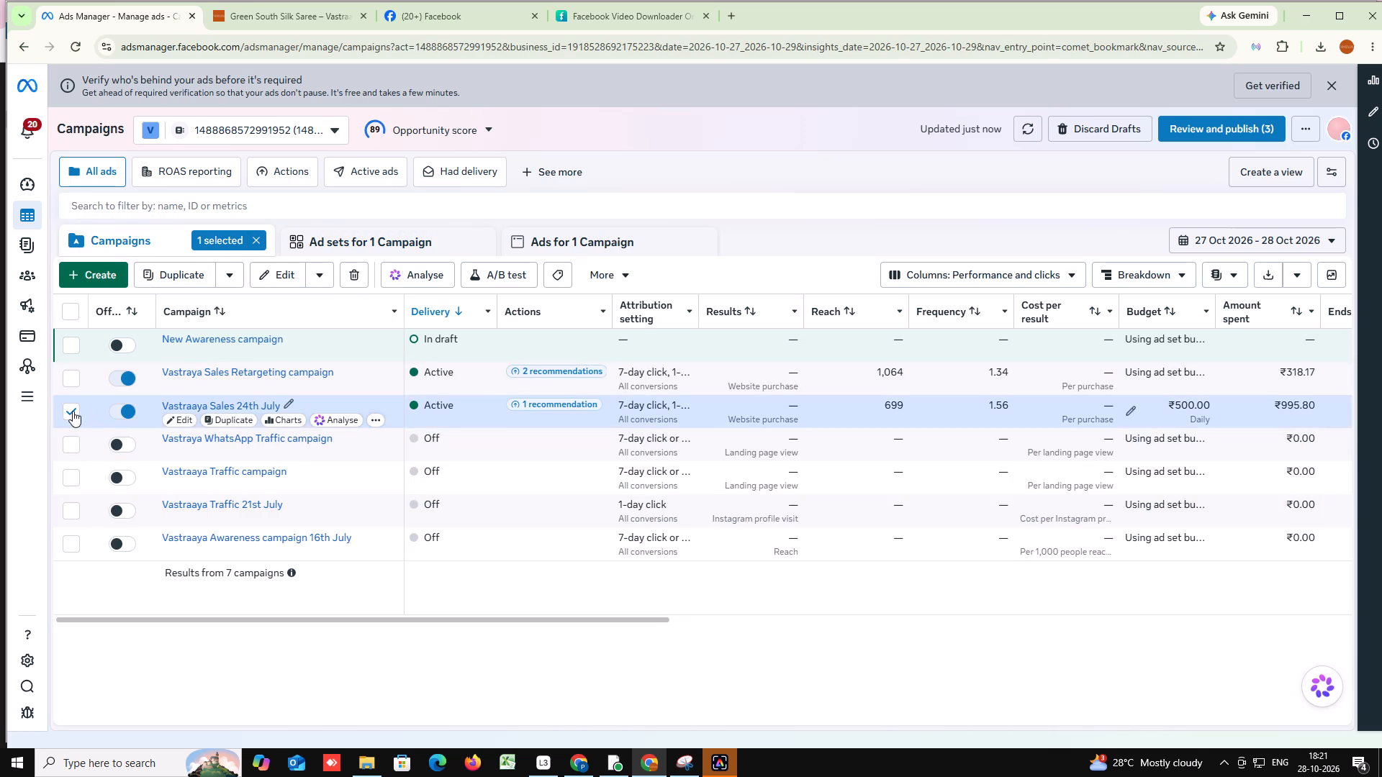
pyautogui.click(73, 411)
# Select the Vastraya Sales Retargeting campaign and its New Retargeting AdsSales ad set.
pyautogui.click(71, 378)
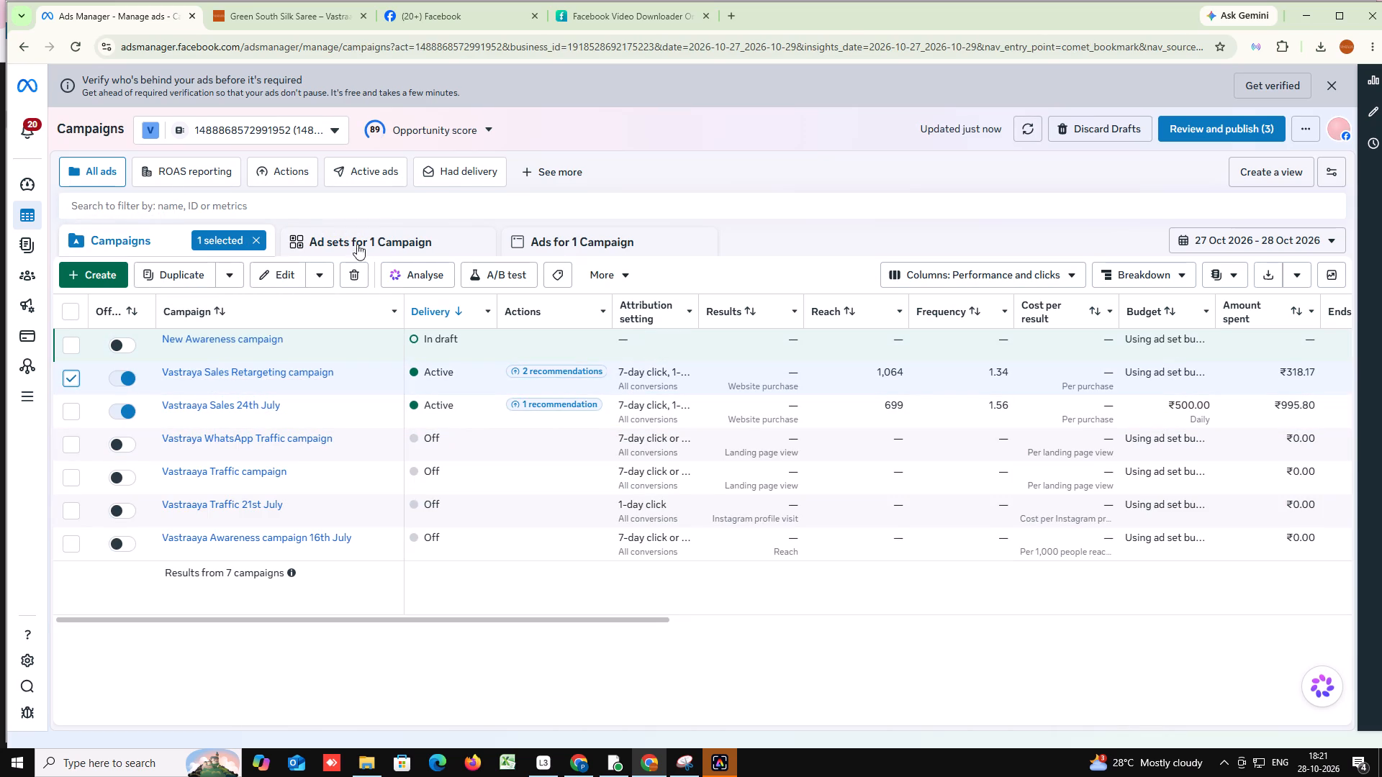
pyautogui.click(360, 237)
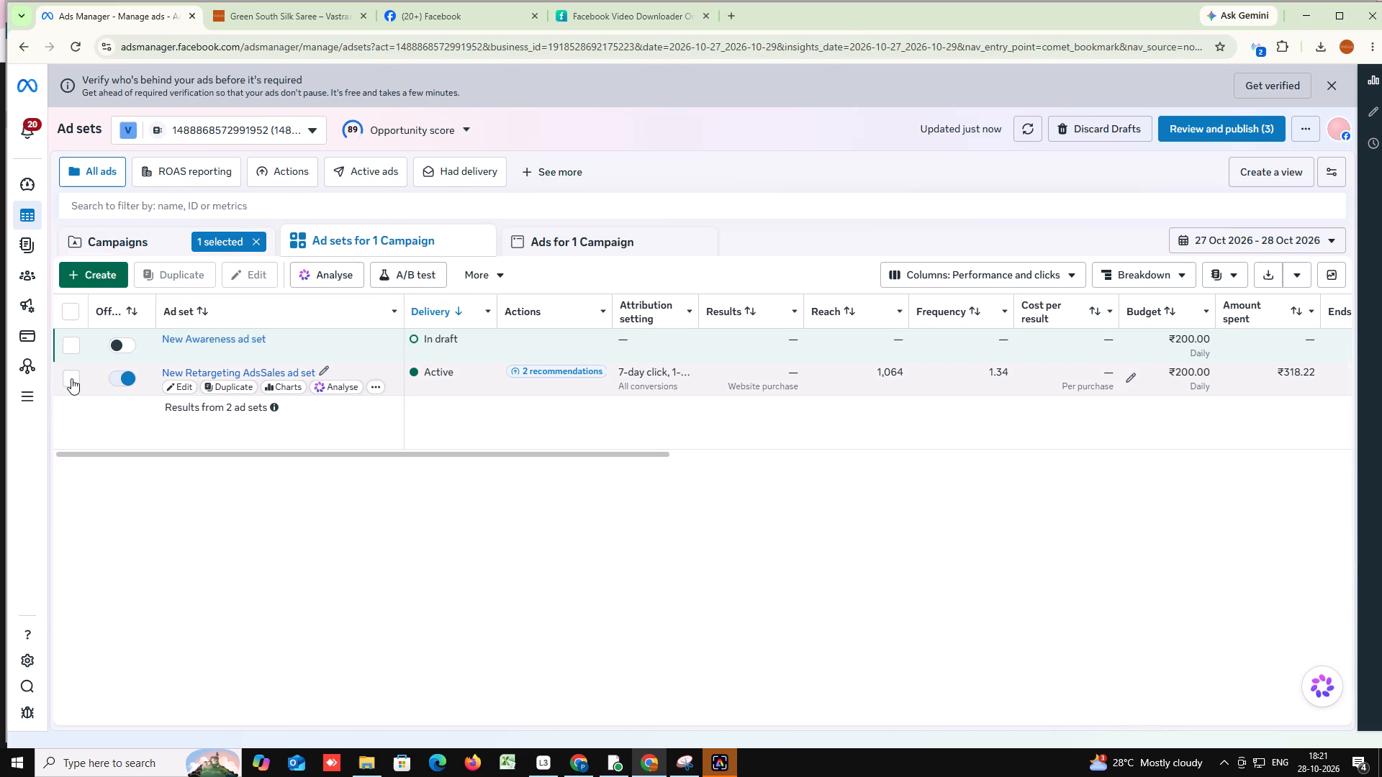
pyautogui.click(71, 378)
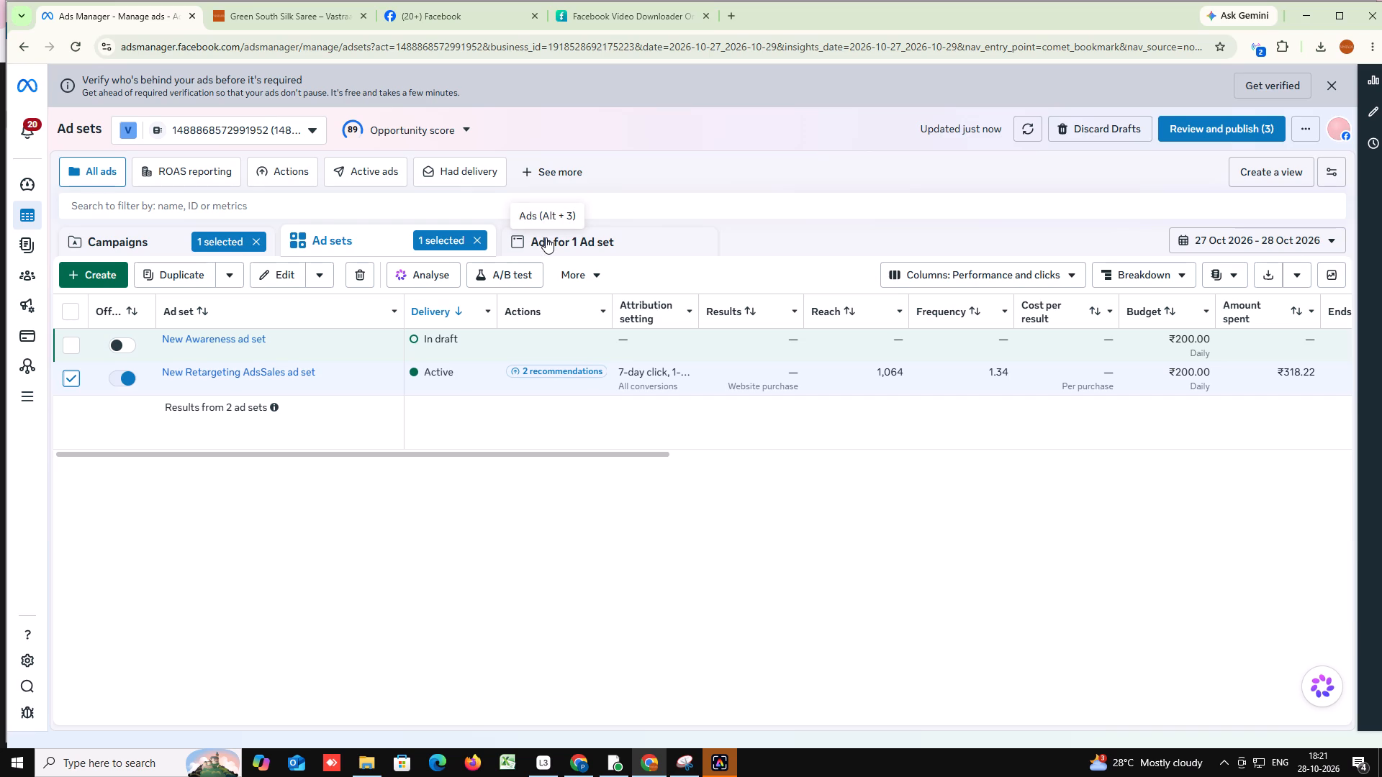
# Open the New Sales ad in the New Retargeting AdsSales ad set for editing.
pyautogui.click(546, 237)
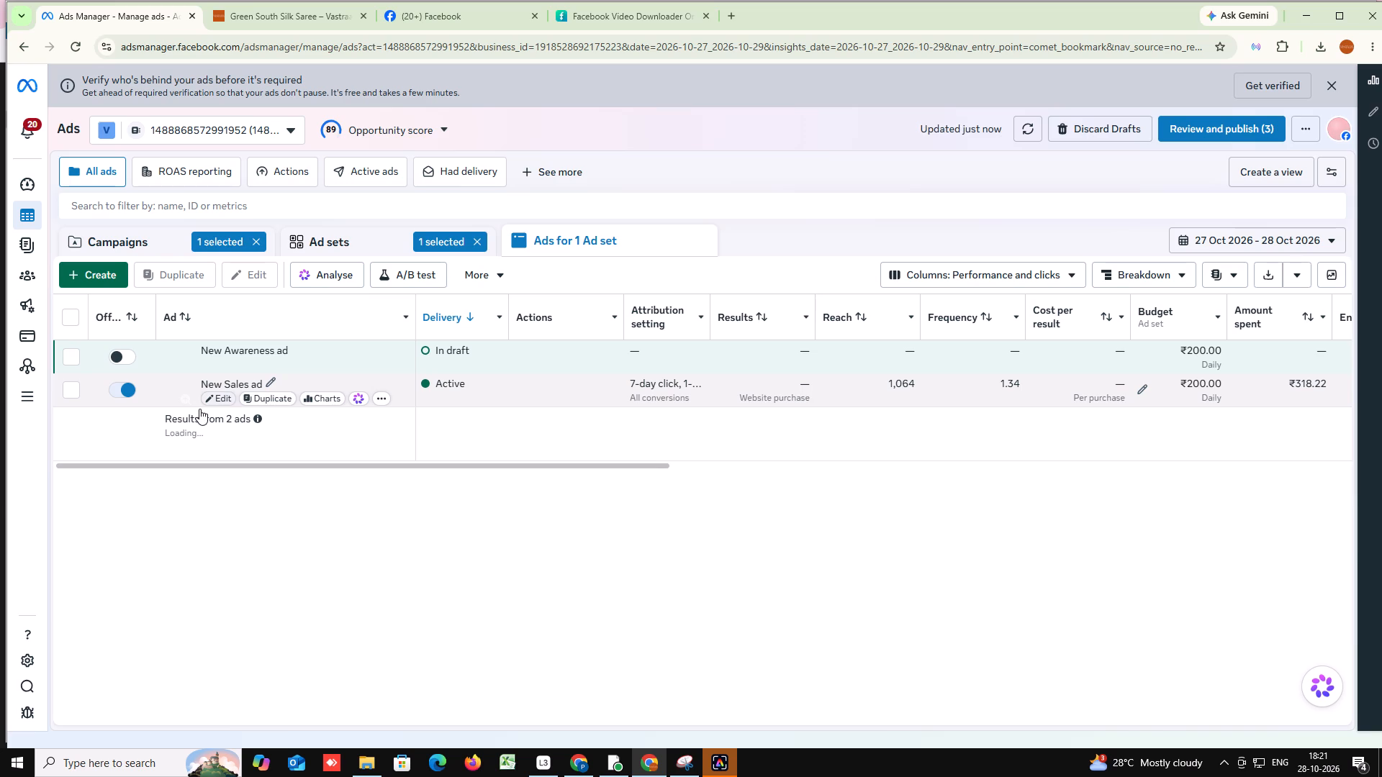
pyautogui.click(226, 399)
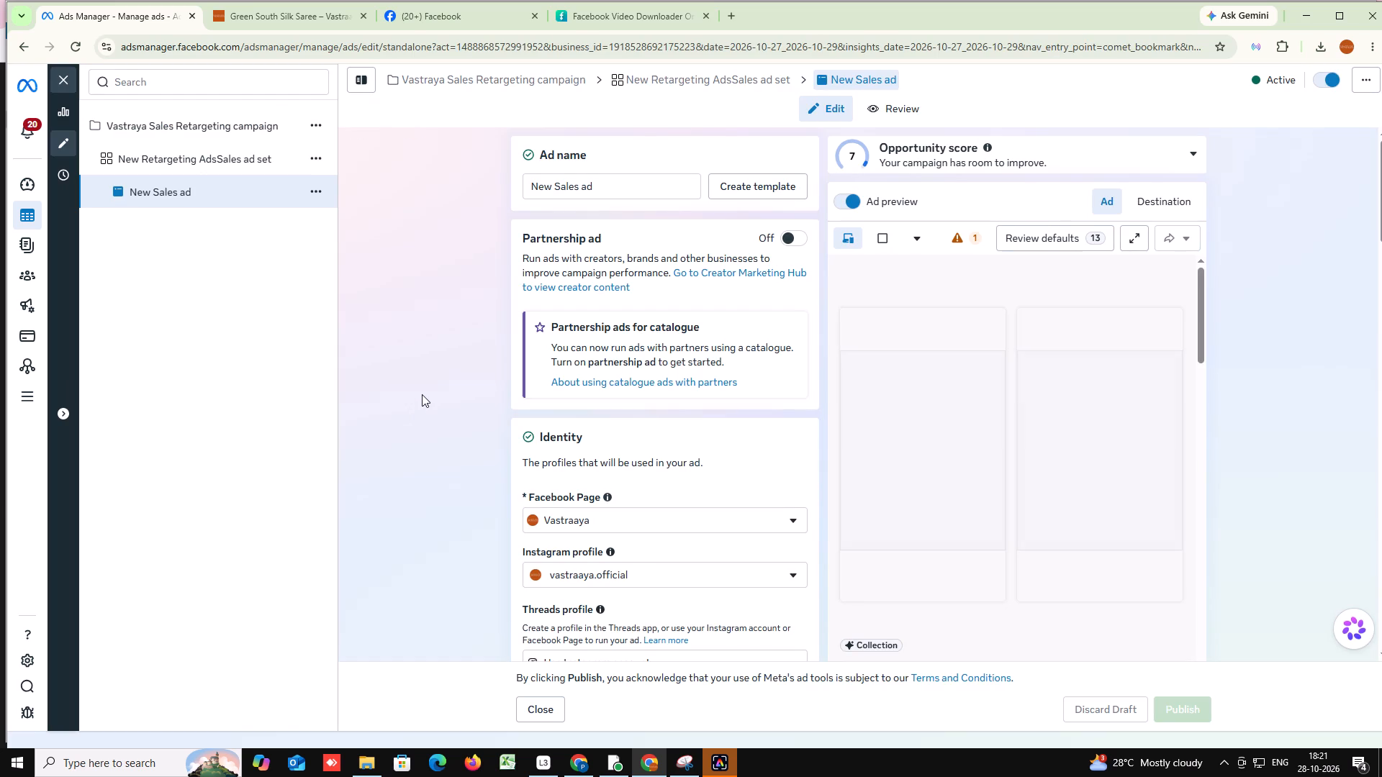
# Copy the headline "Your Favourite Look Is Still Waiting" with its emoji from the New Sales ad's uploaded video card.
pyautogui.scroll(-1, 423, 392)
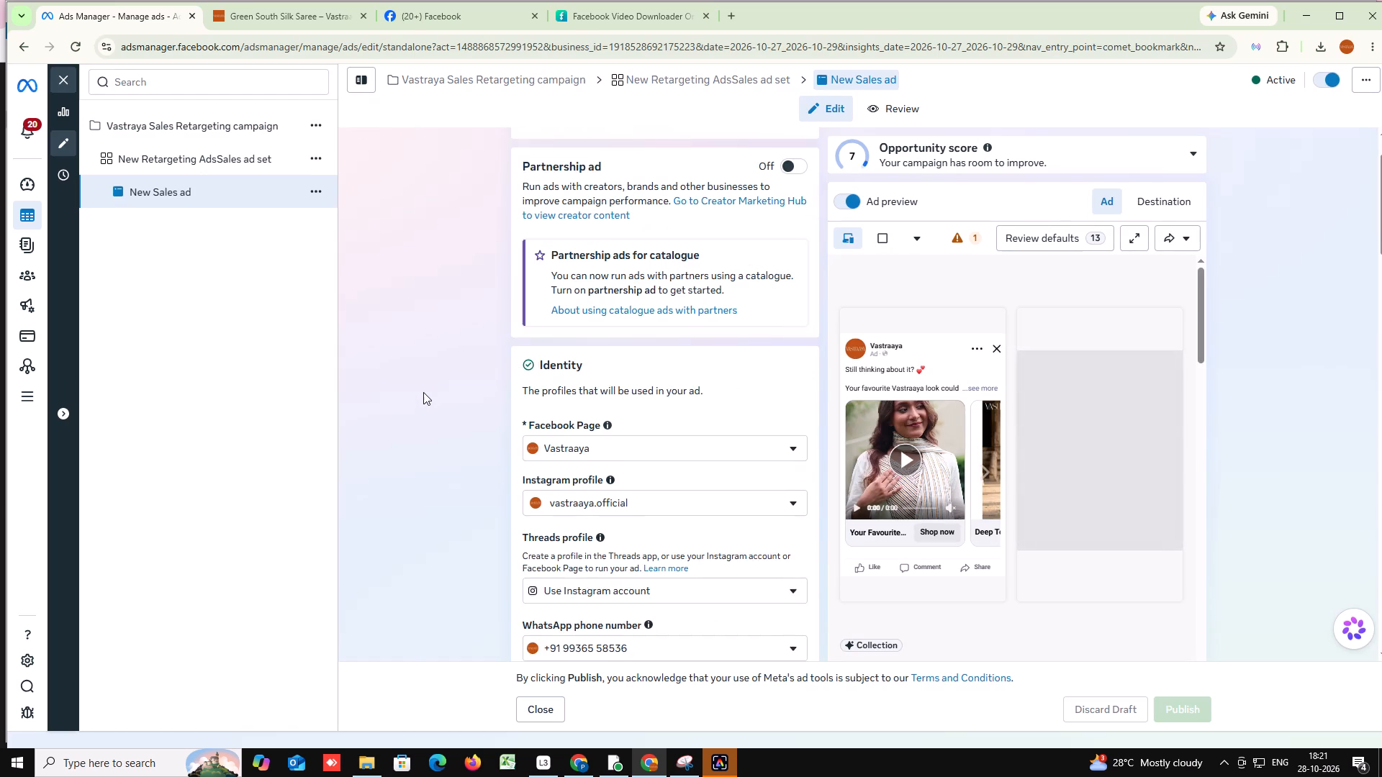
pyautogui.scroll(-5, 423, 392)
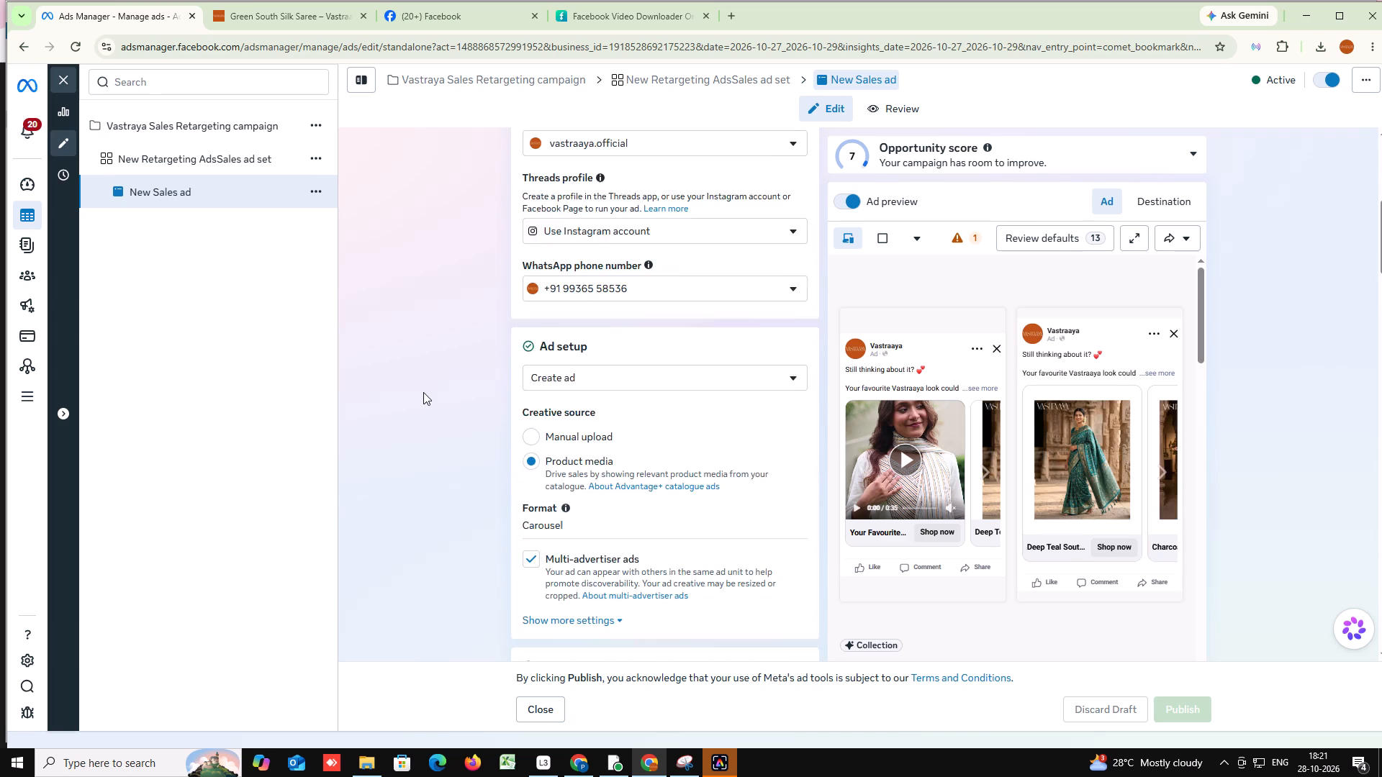
pyautogui.scroll(-5, 423, 392)
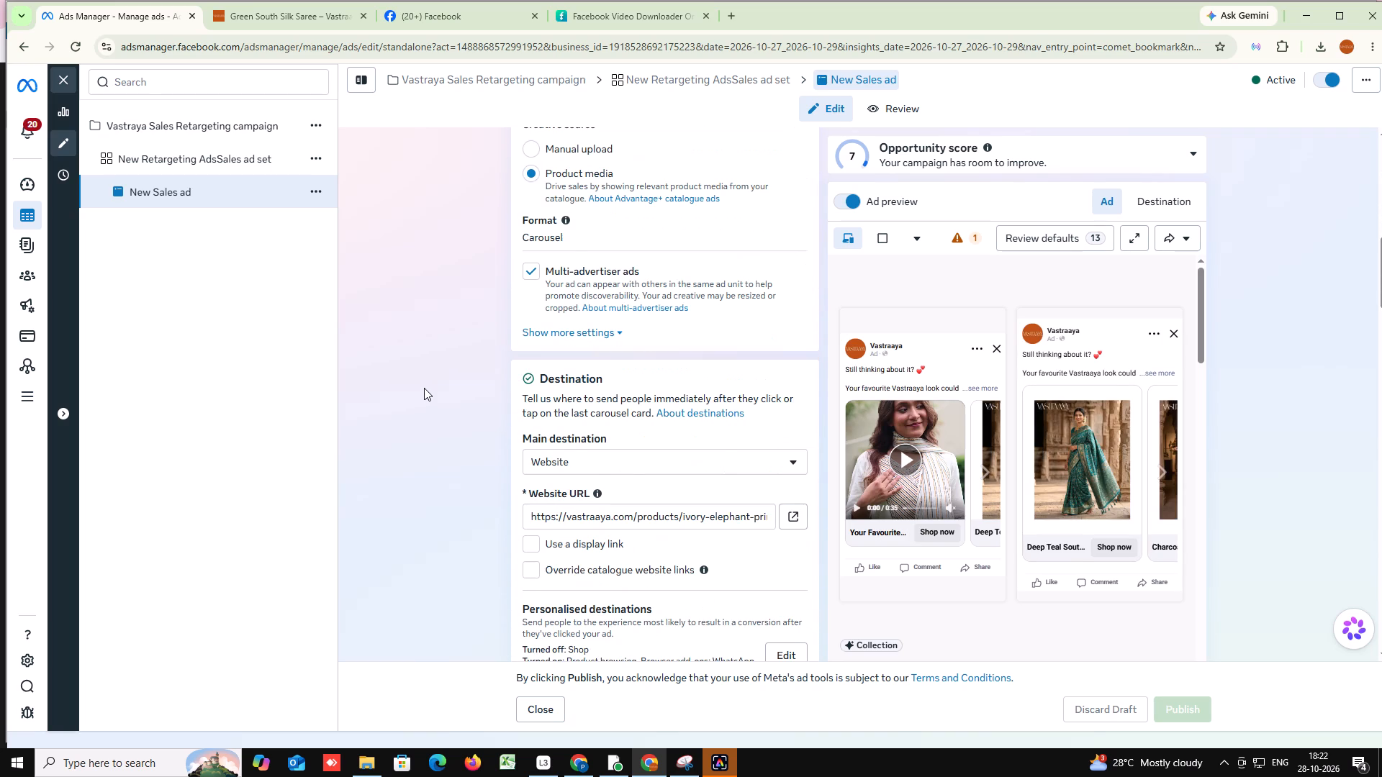
pyautogui.scroll(-2, 424, 388)
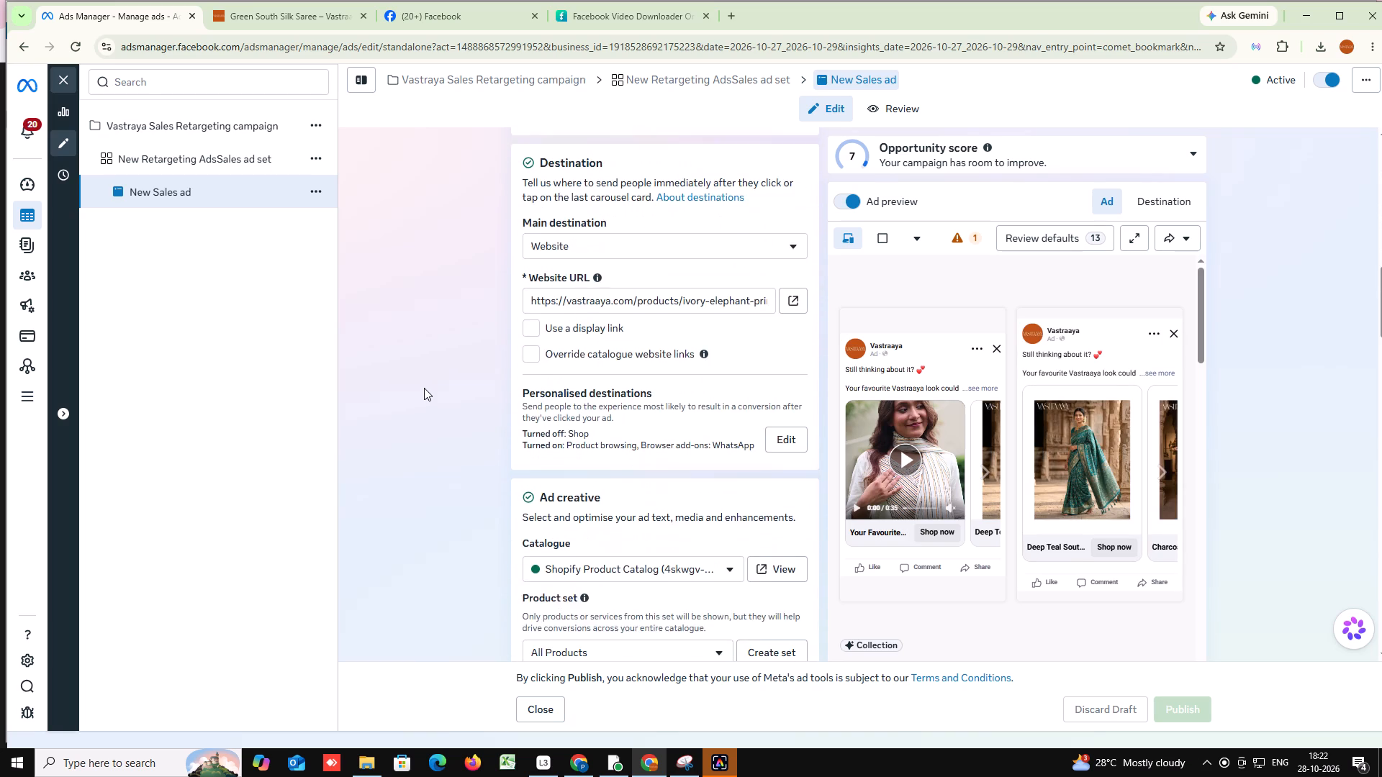
pyautogui.scroll(-3, 424, 388)
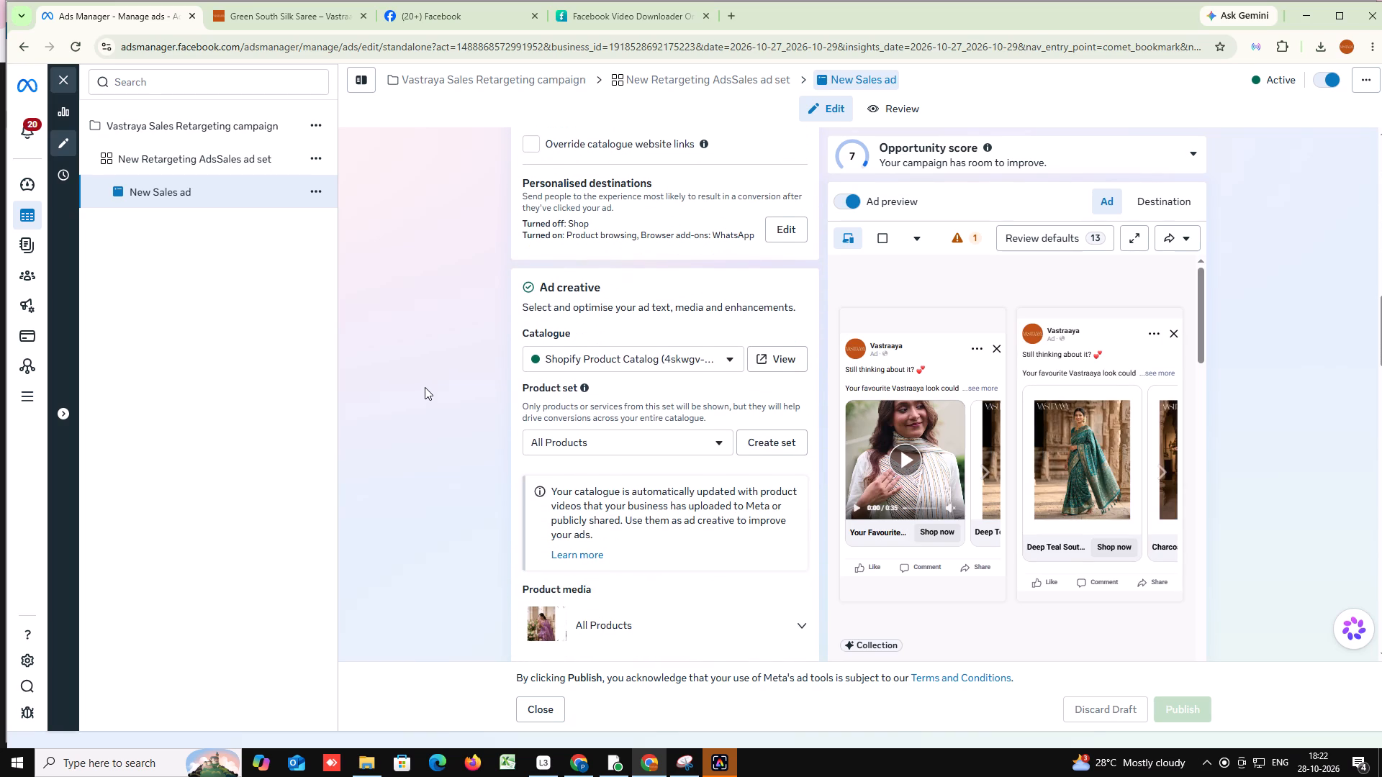
pyautogui.scroll(-3, 430, 352)
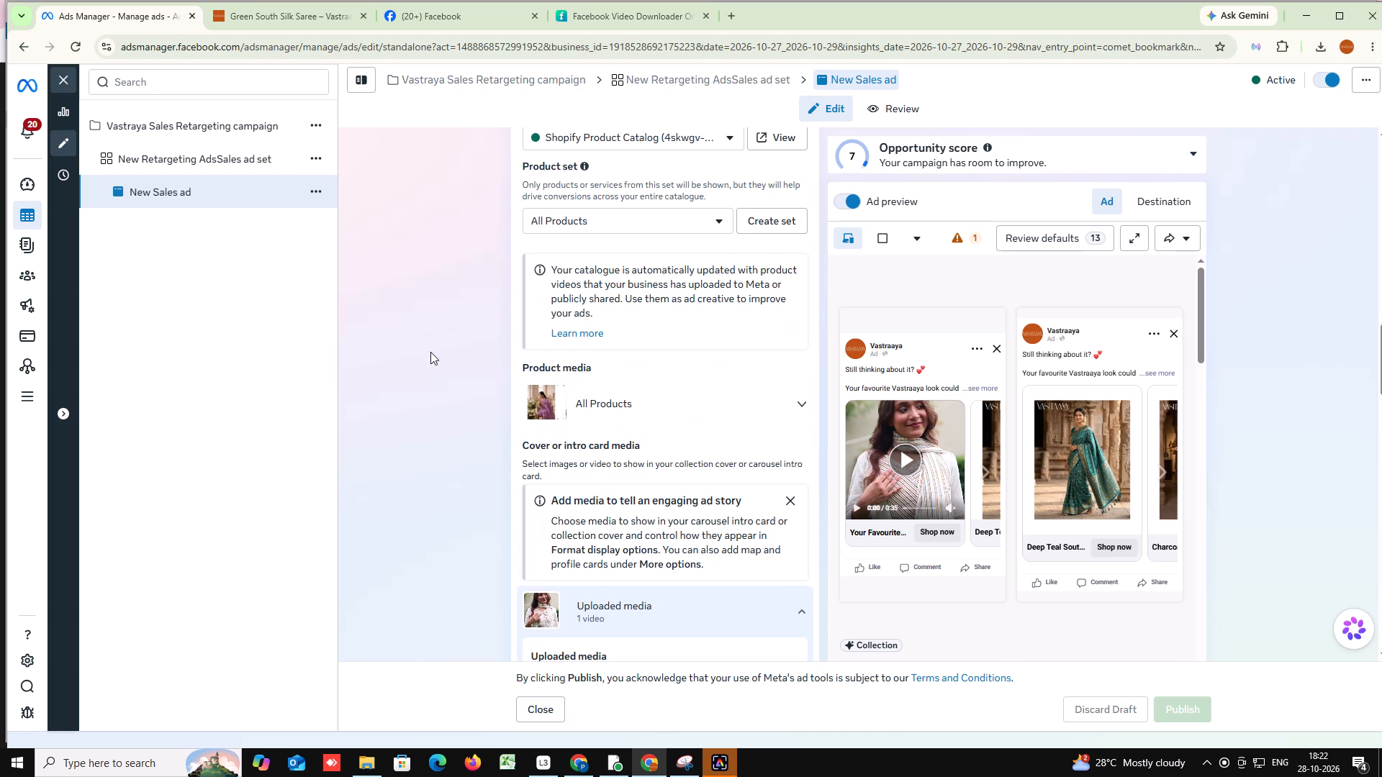
pyautogui.scroll(-1, 430, 352)
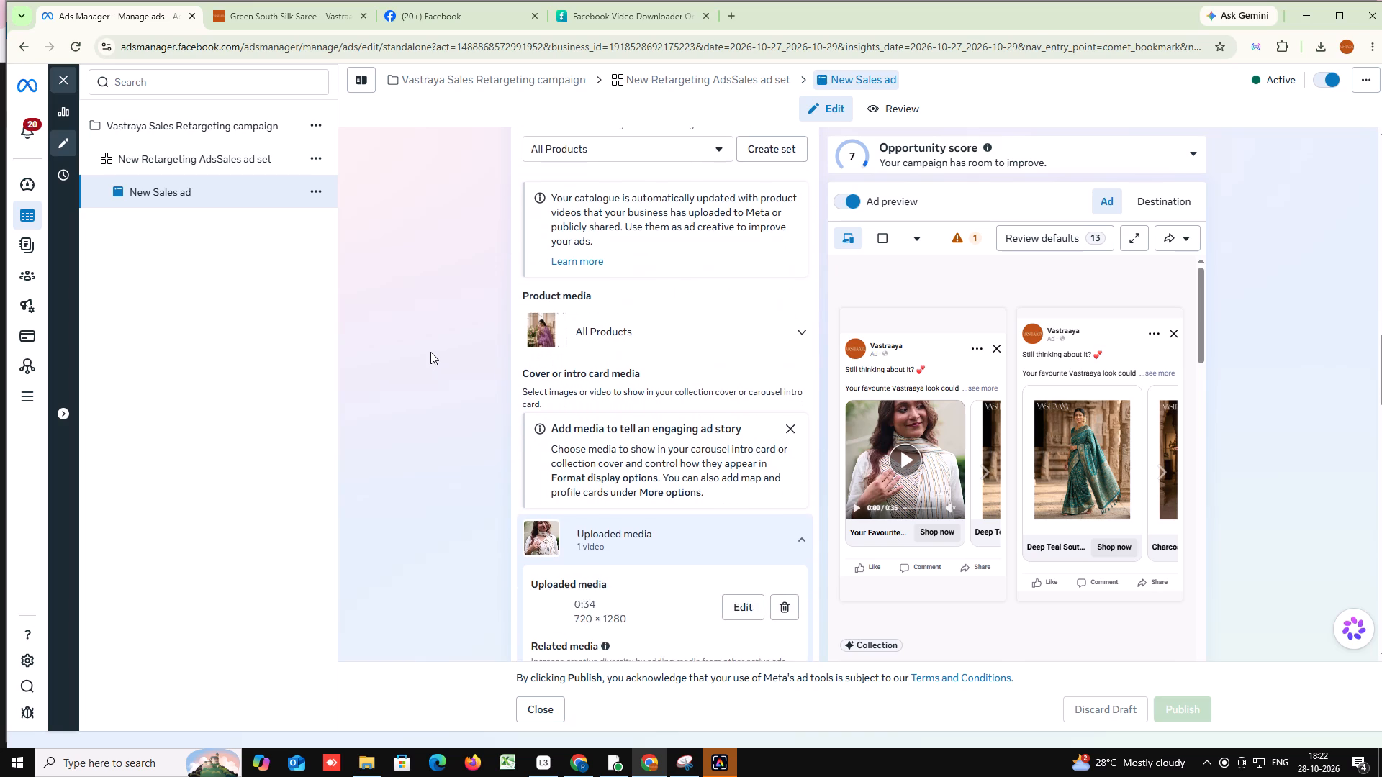
pyautogui.scroll(-6, 430, 352)
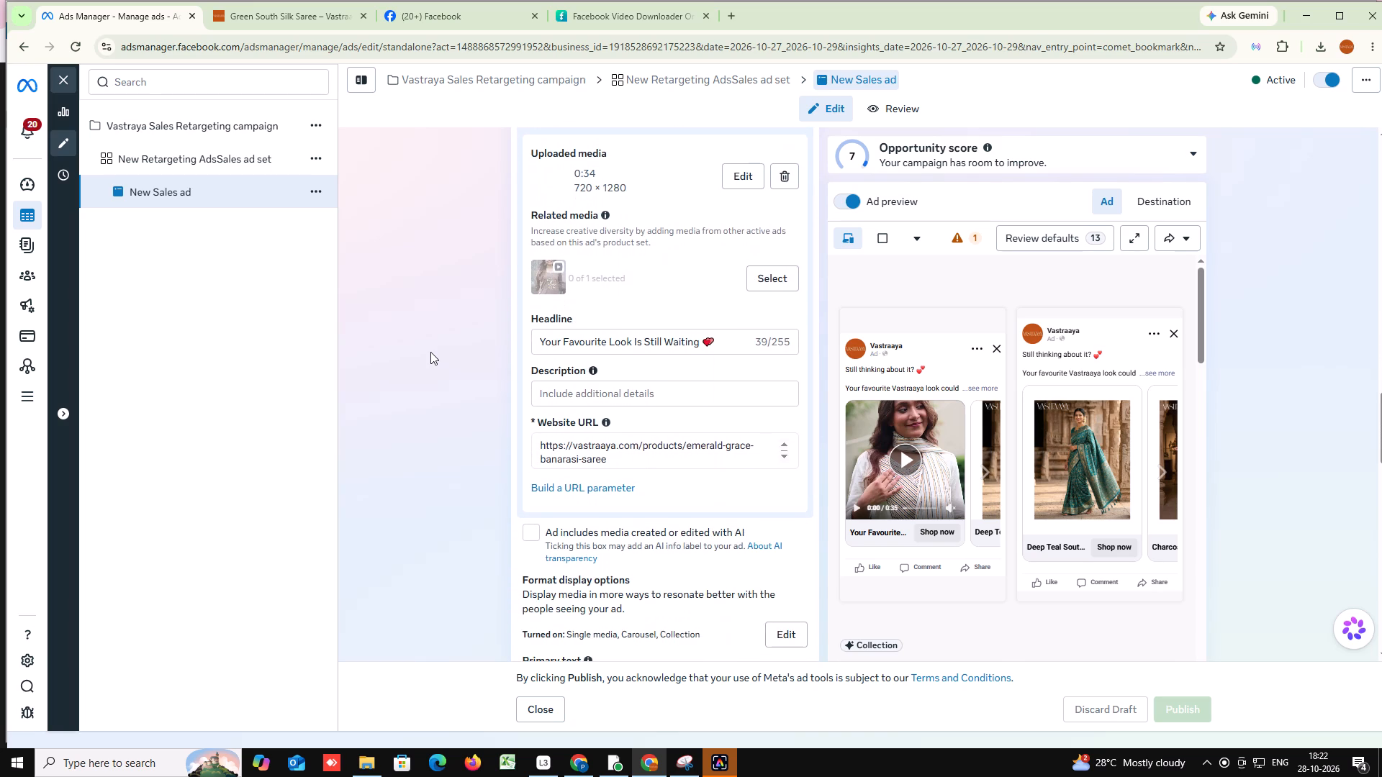
pyautogui.tripleClick(599, 338)
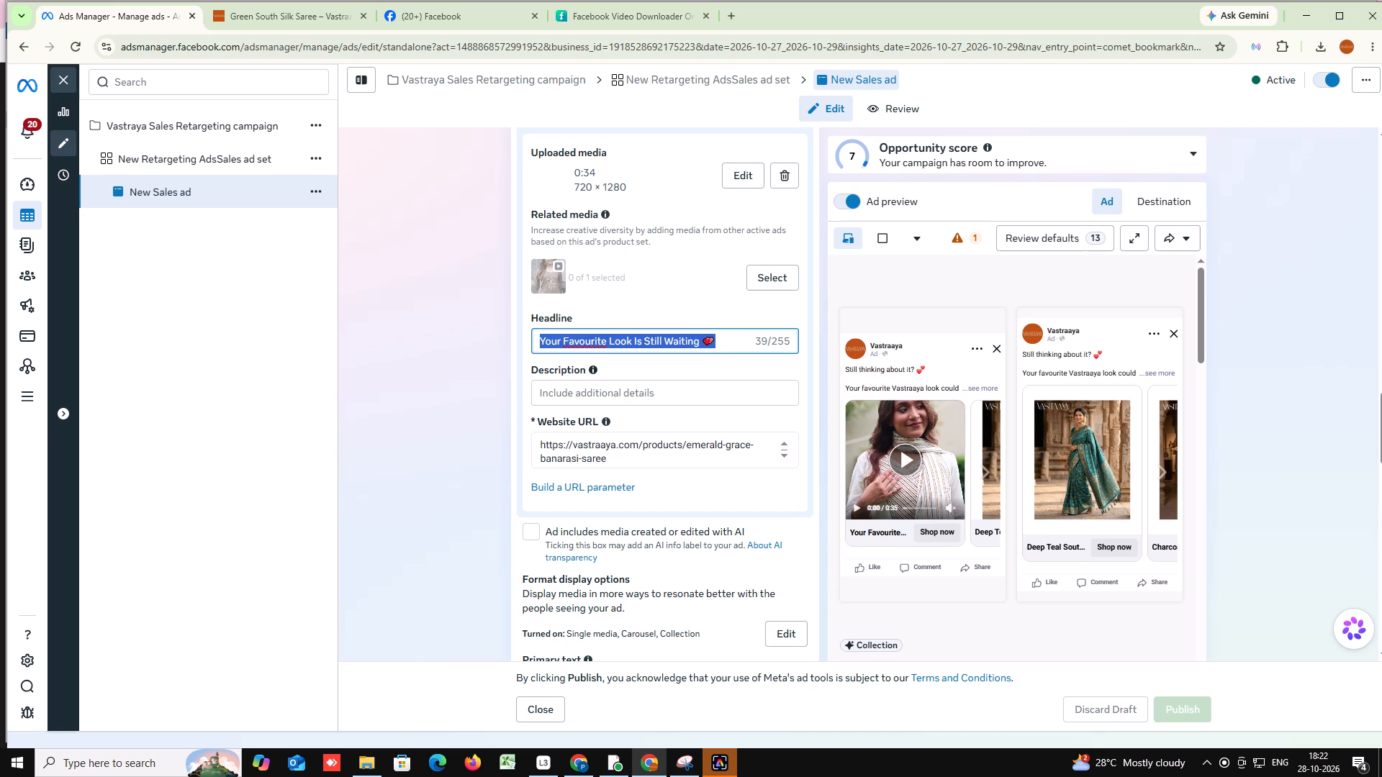
pyautogui.rightClick(599, 338)
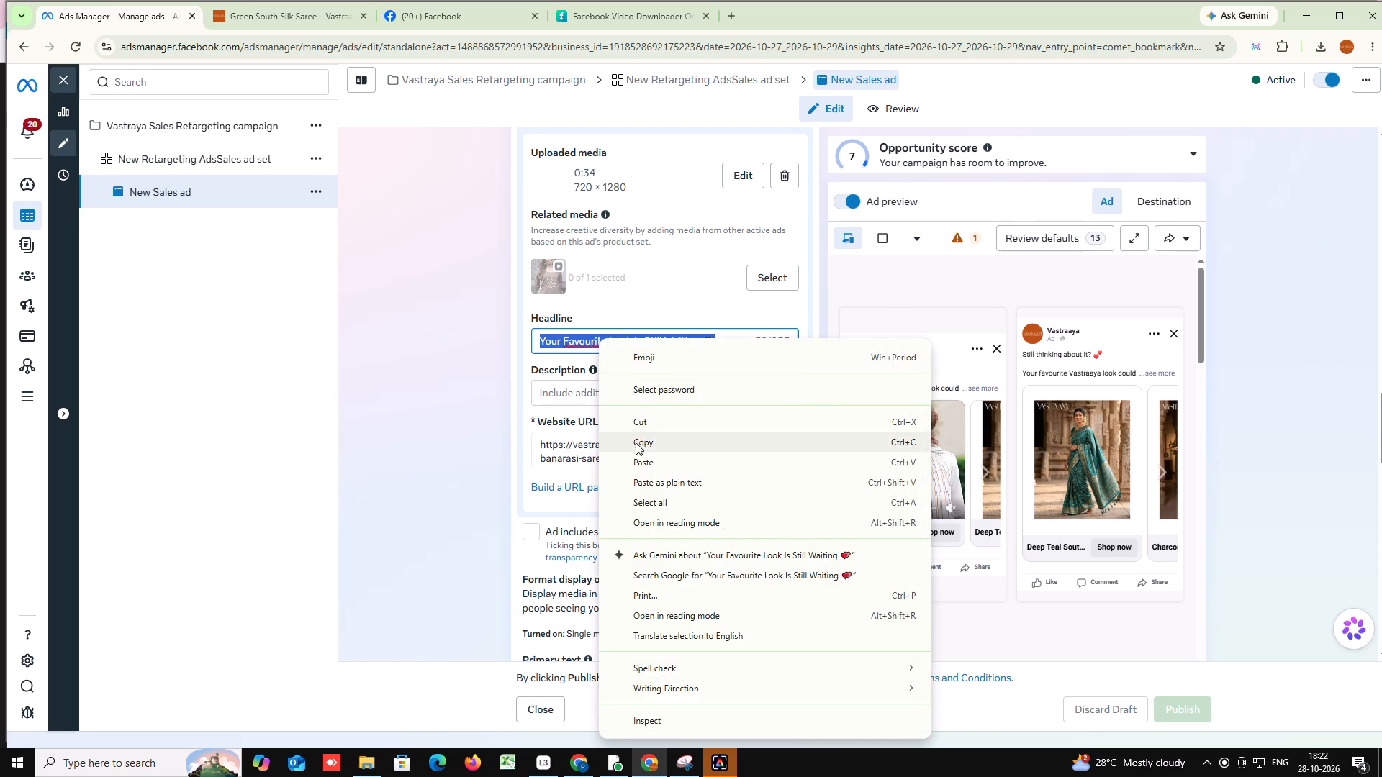
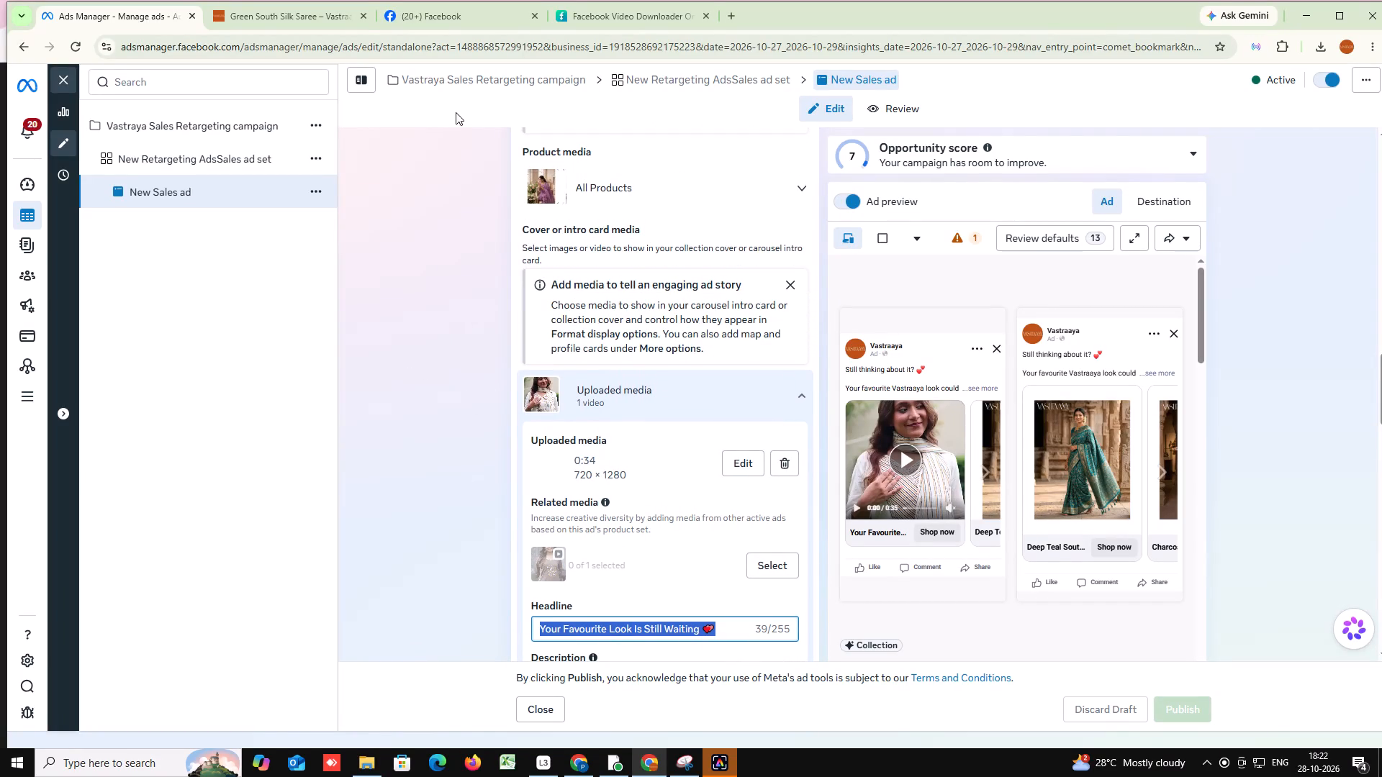
# Find the Sage Green Saree in the Vastraaya store's ethnic sarees collection and copy its product page link.
pyautogui.click(307, 6)
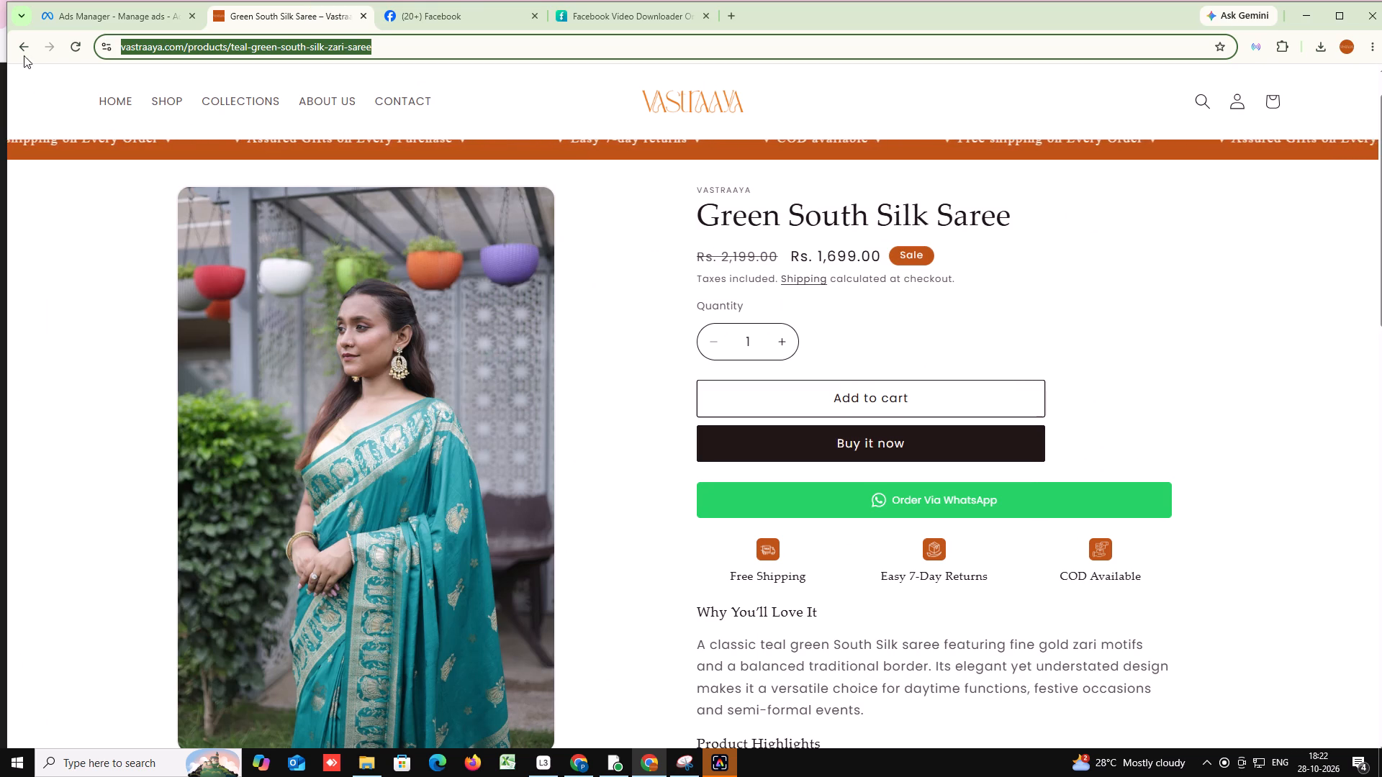
pyautogui.click(23, 47)
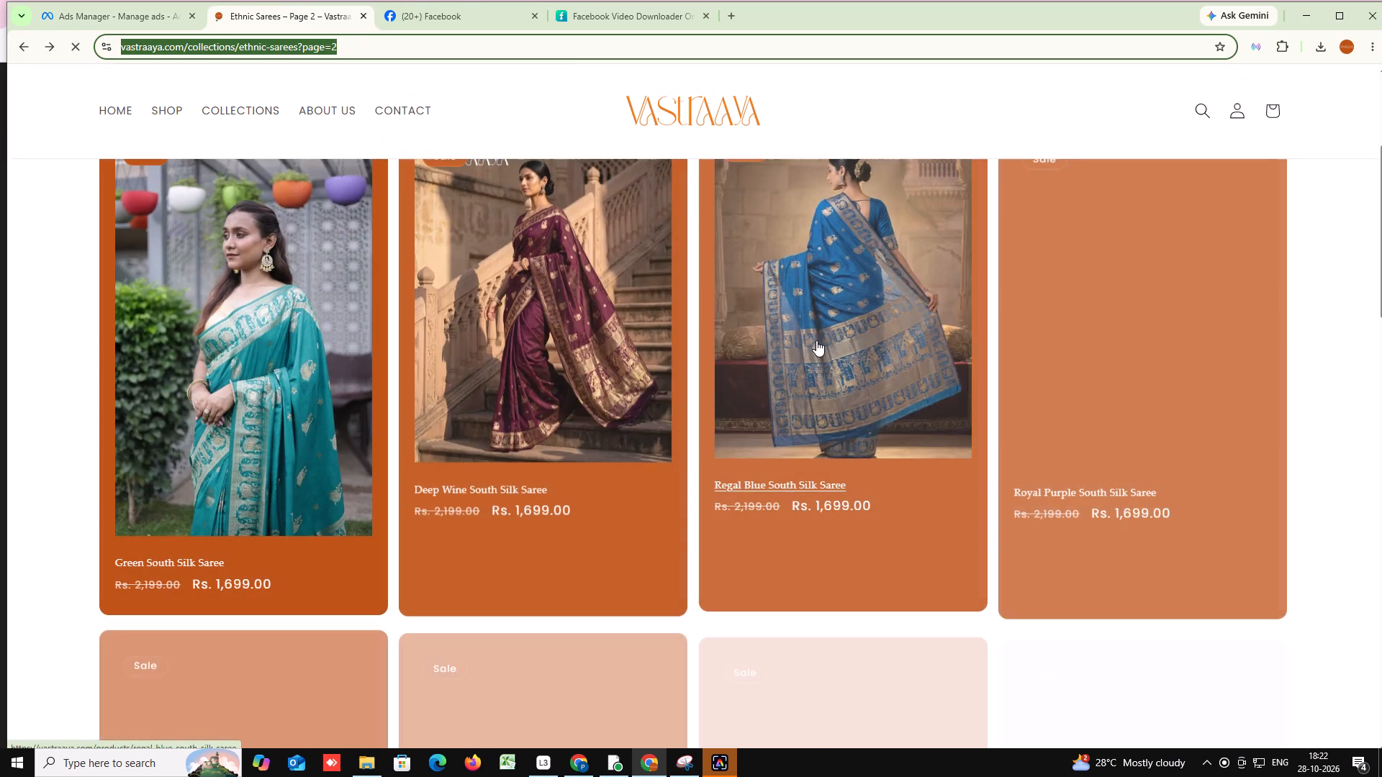
pyautogui.scroll(-17, 302, 329)
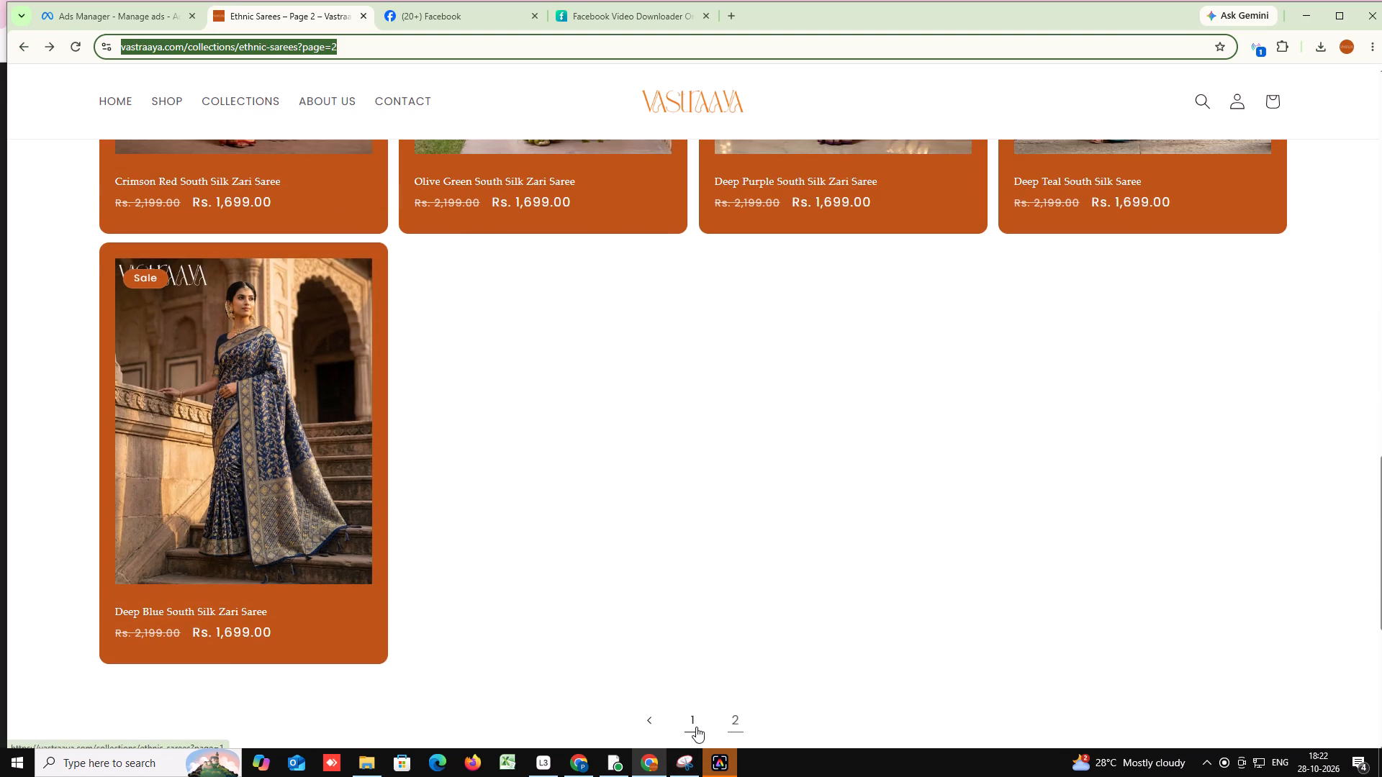
pyautogui.click(696, 727)
pyautogui.scroll(-4, 448, 401)
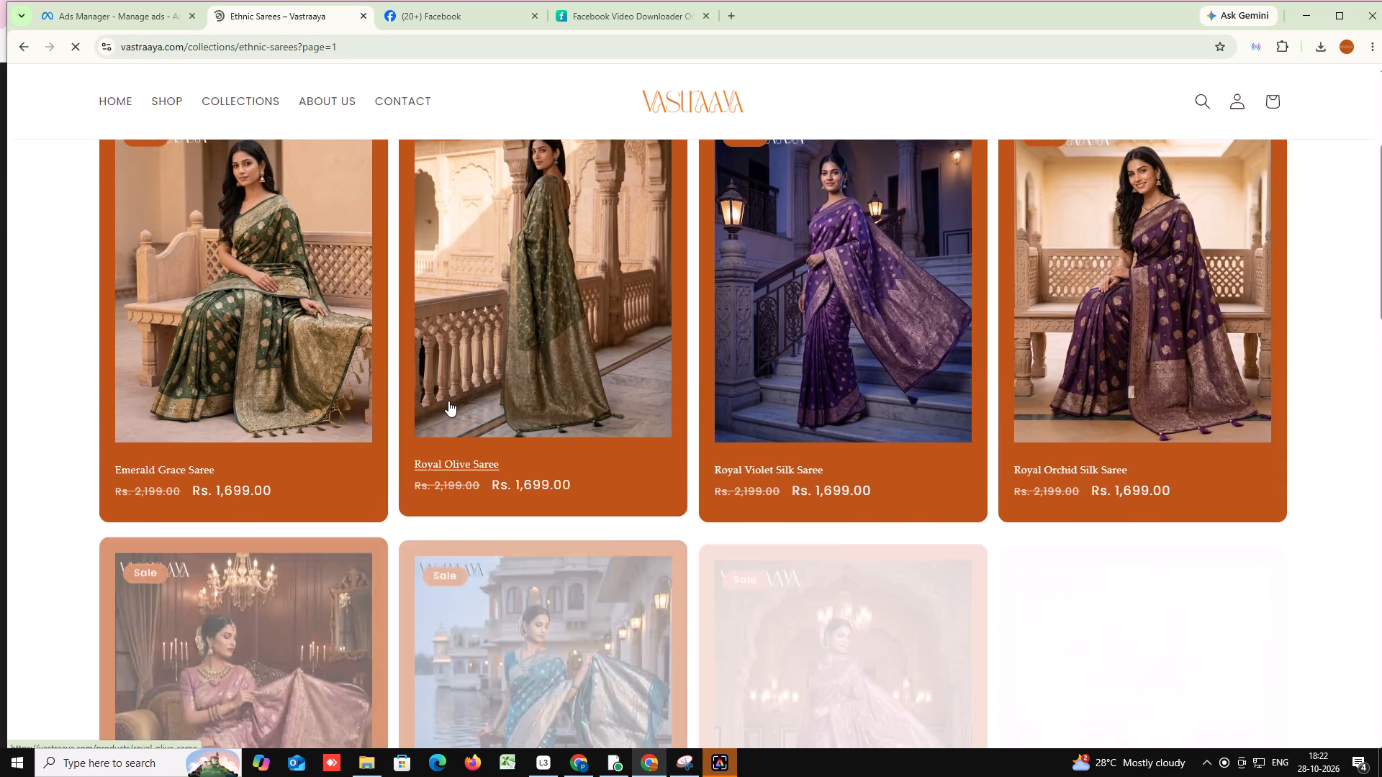
pyautogui.scroll(-6, 448, 401)
pyautogui.click(1197, 428)
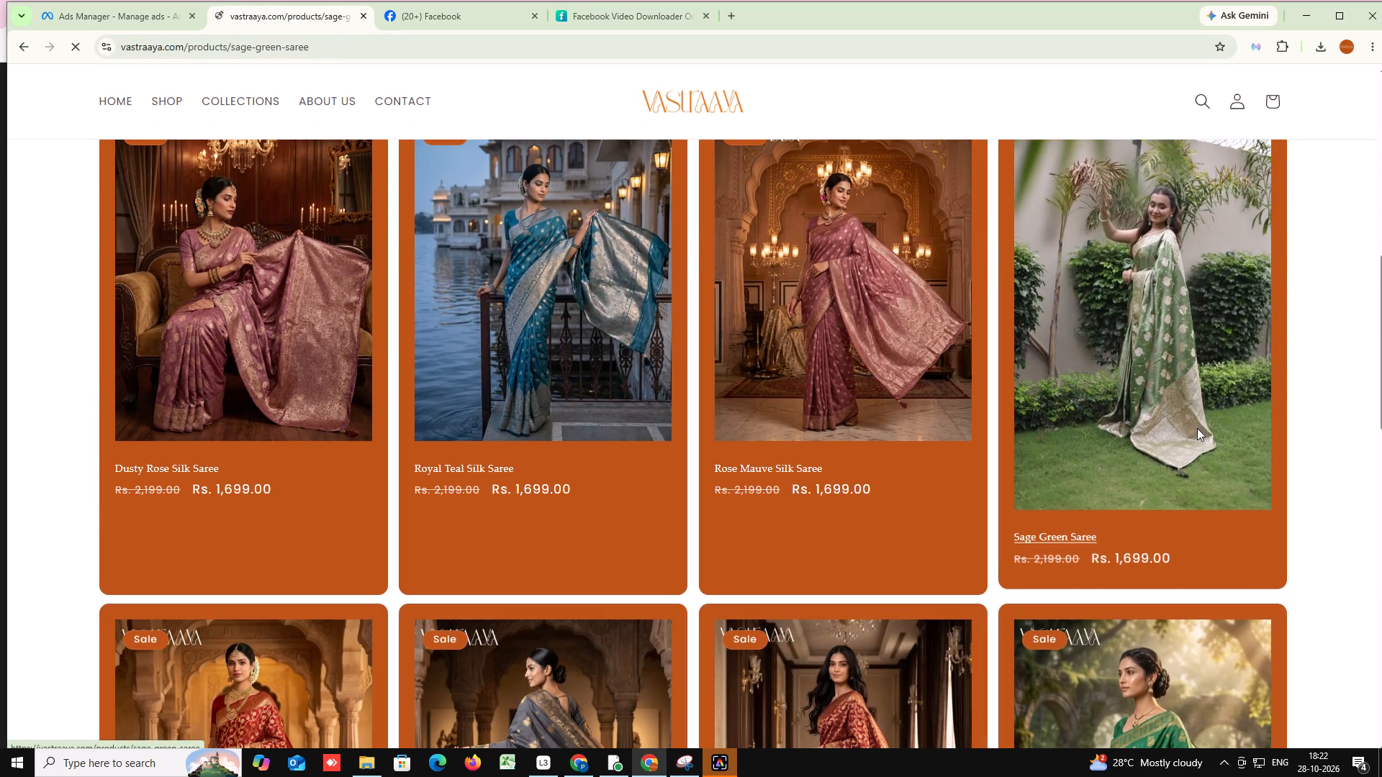
pyautogui.click(233, 47)
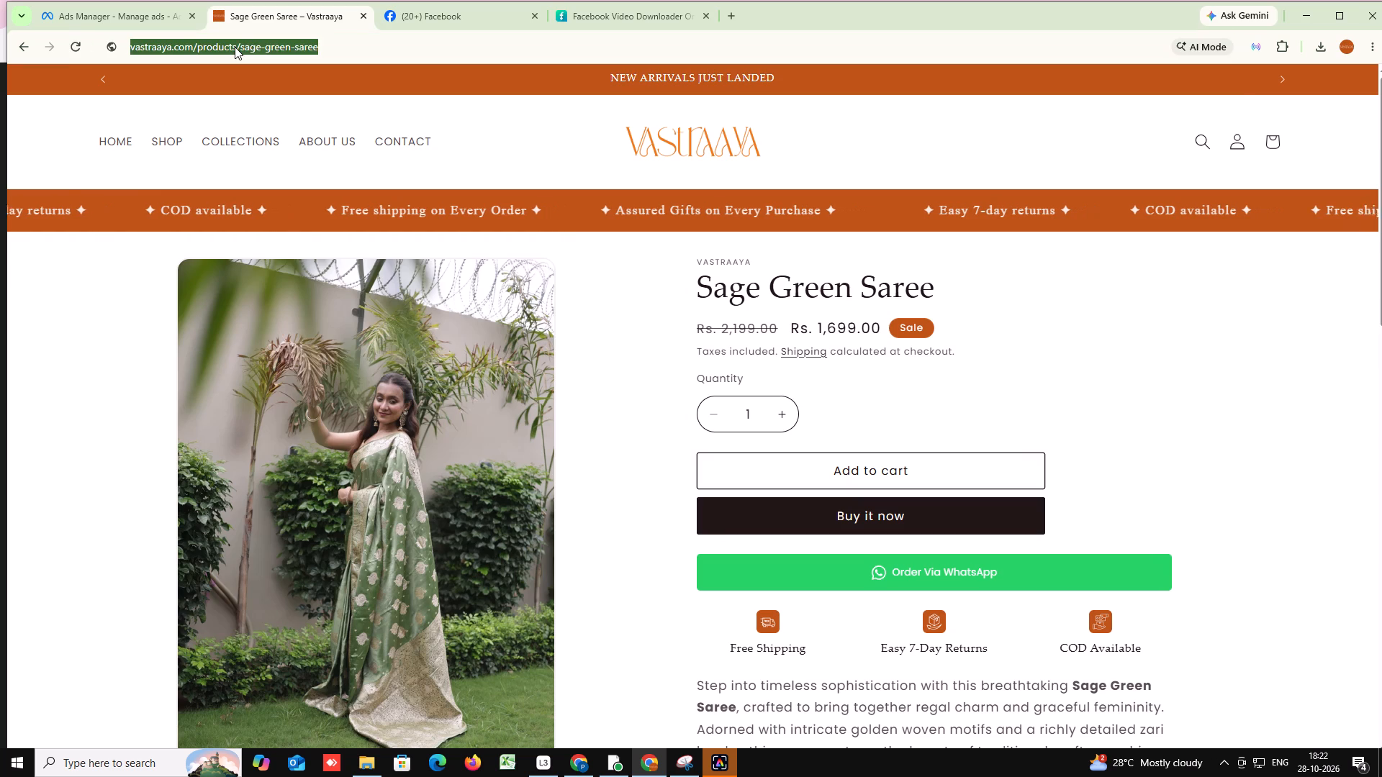
pyautogui.rightClick(235, 47)
pyautogui.click(297, 187)
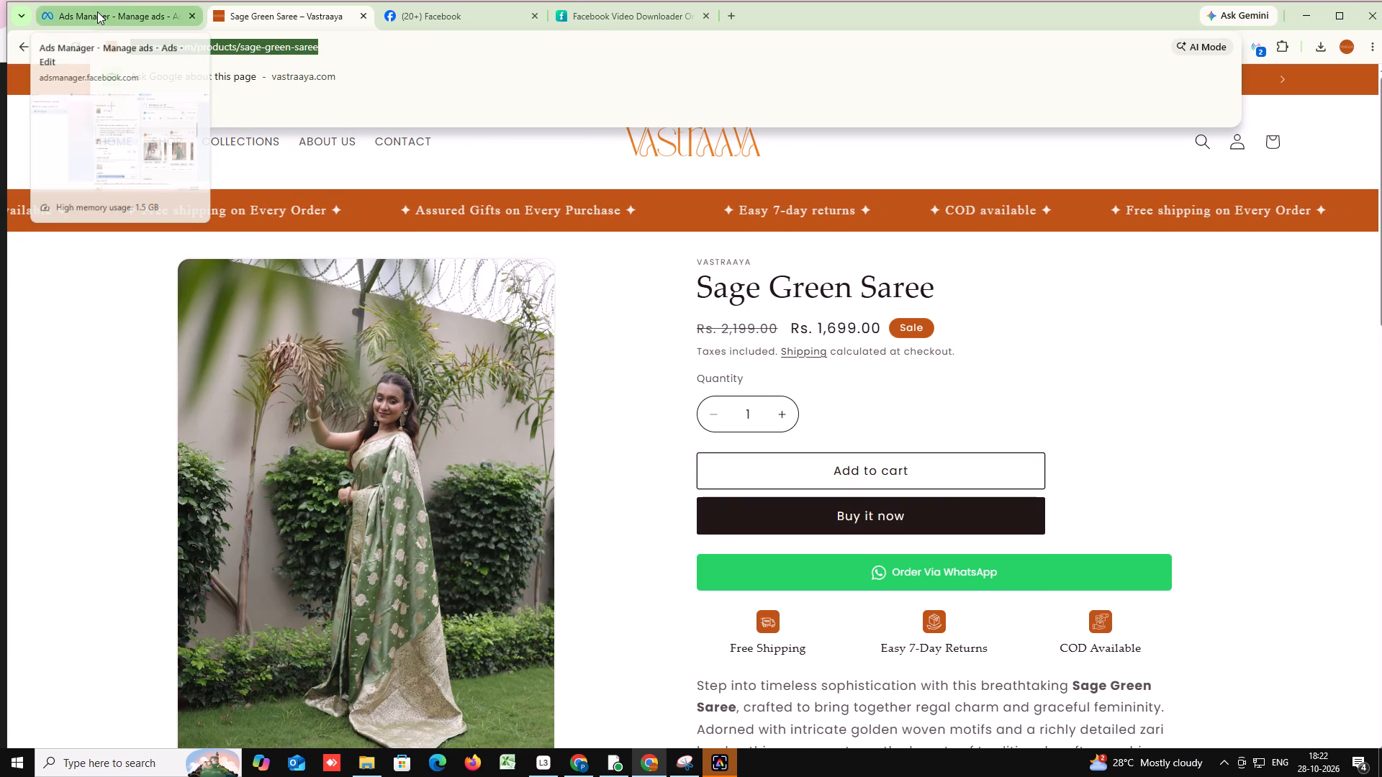
pyautogui.click(97, 12)
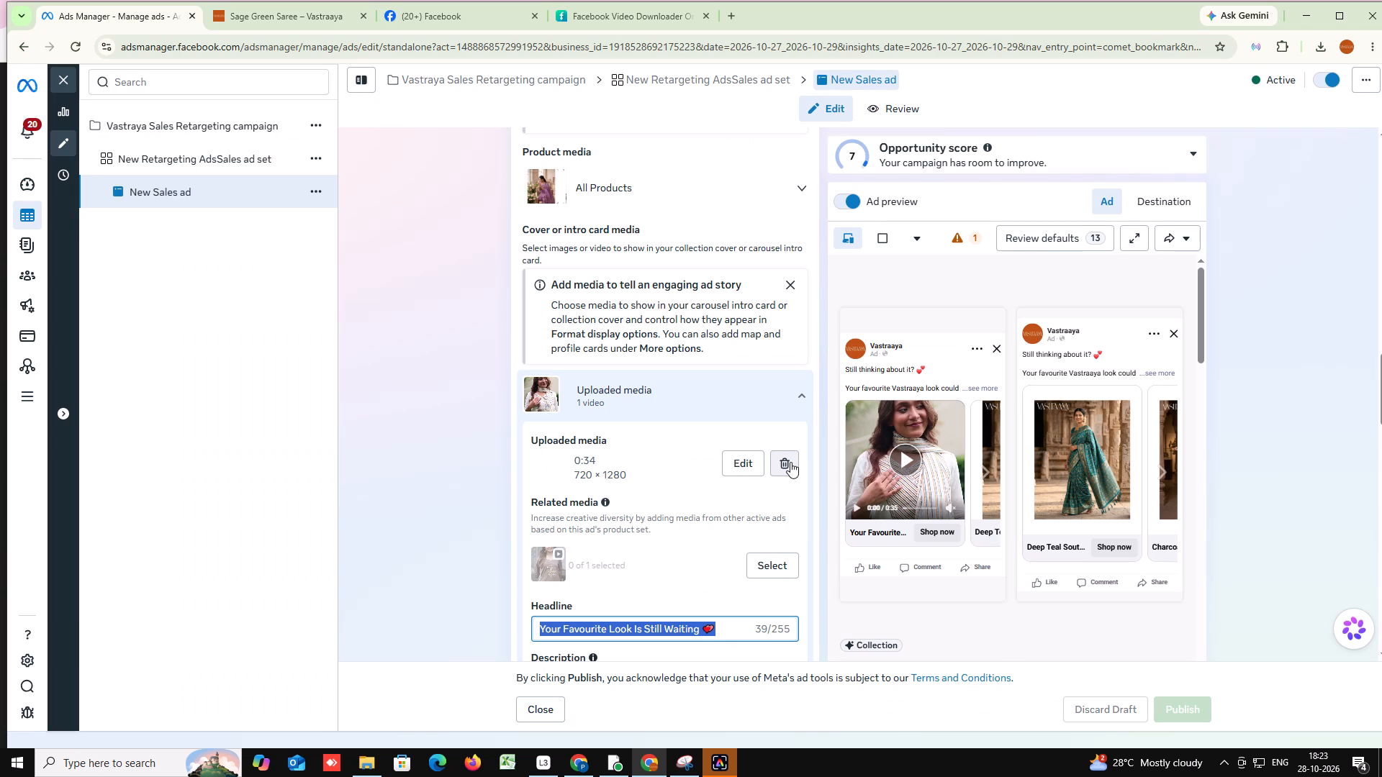
pyautogui.scroll(5, 497, 353)
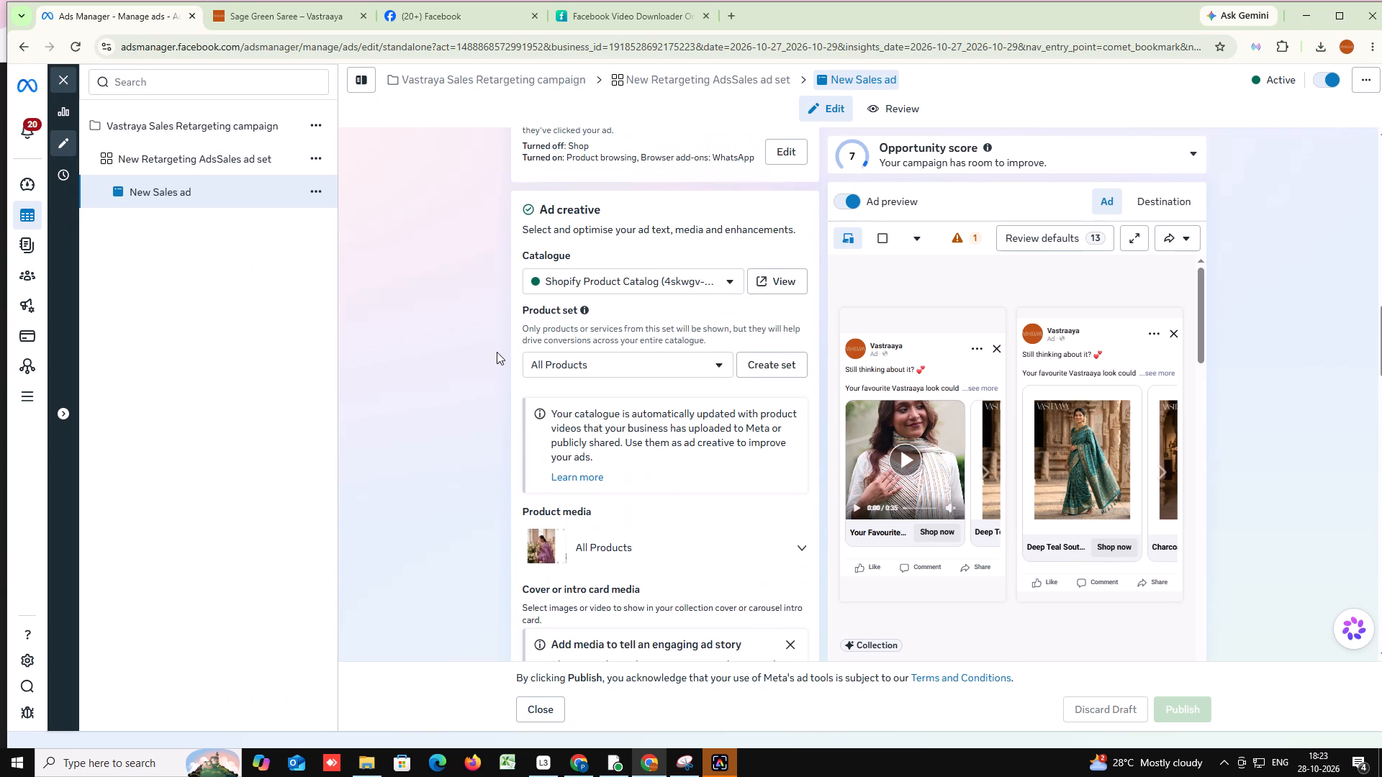
pyautogui.click(672, 278)
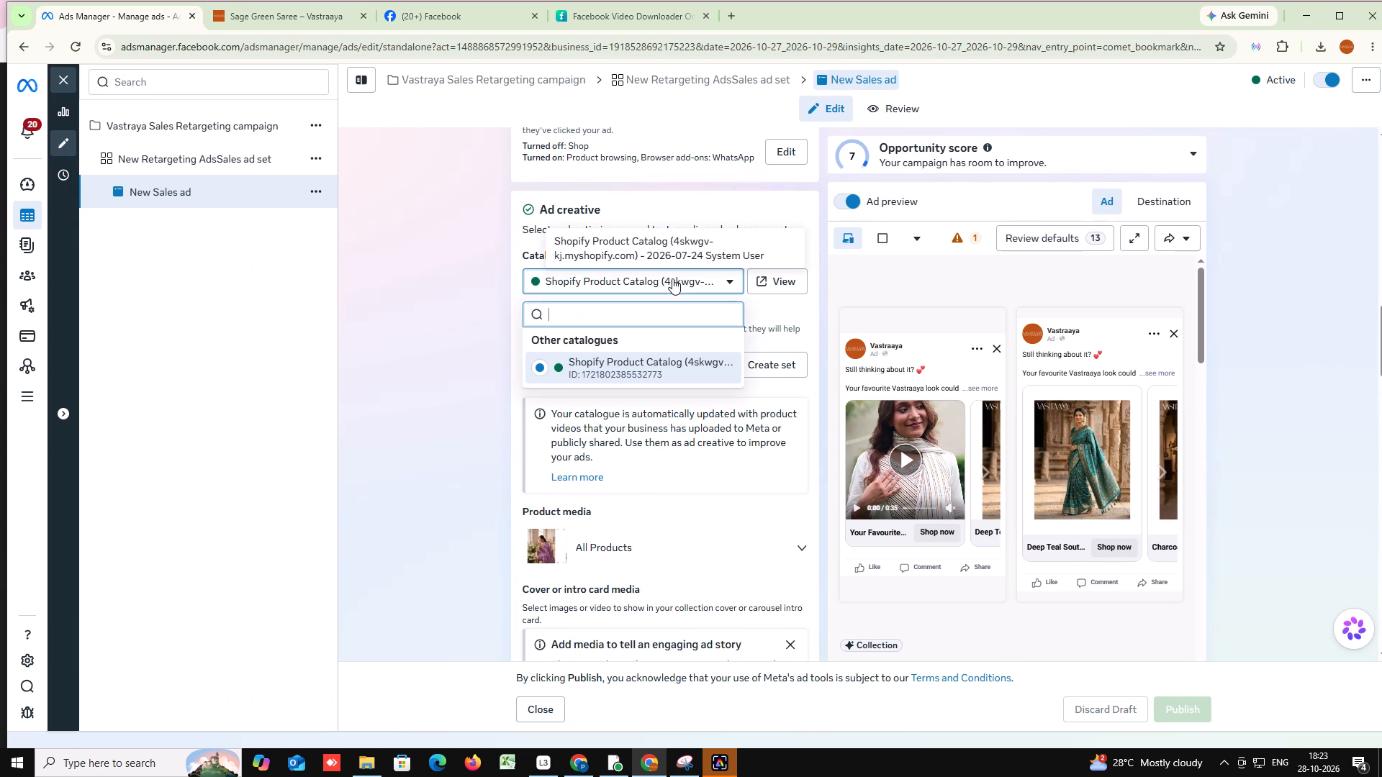
pyautogui.click(533, 356)
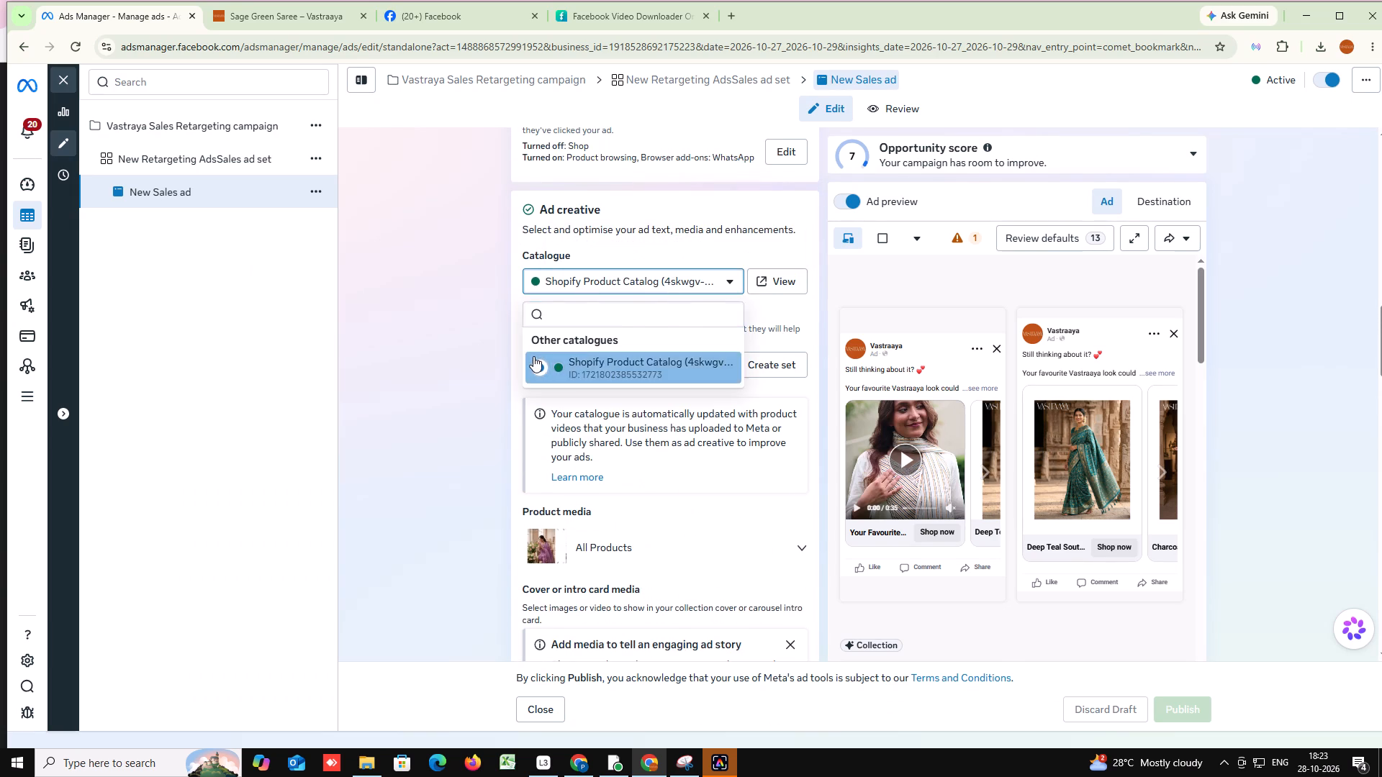
pyautogui.scroll(4, 446, 335)
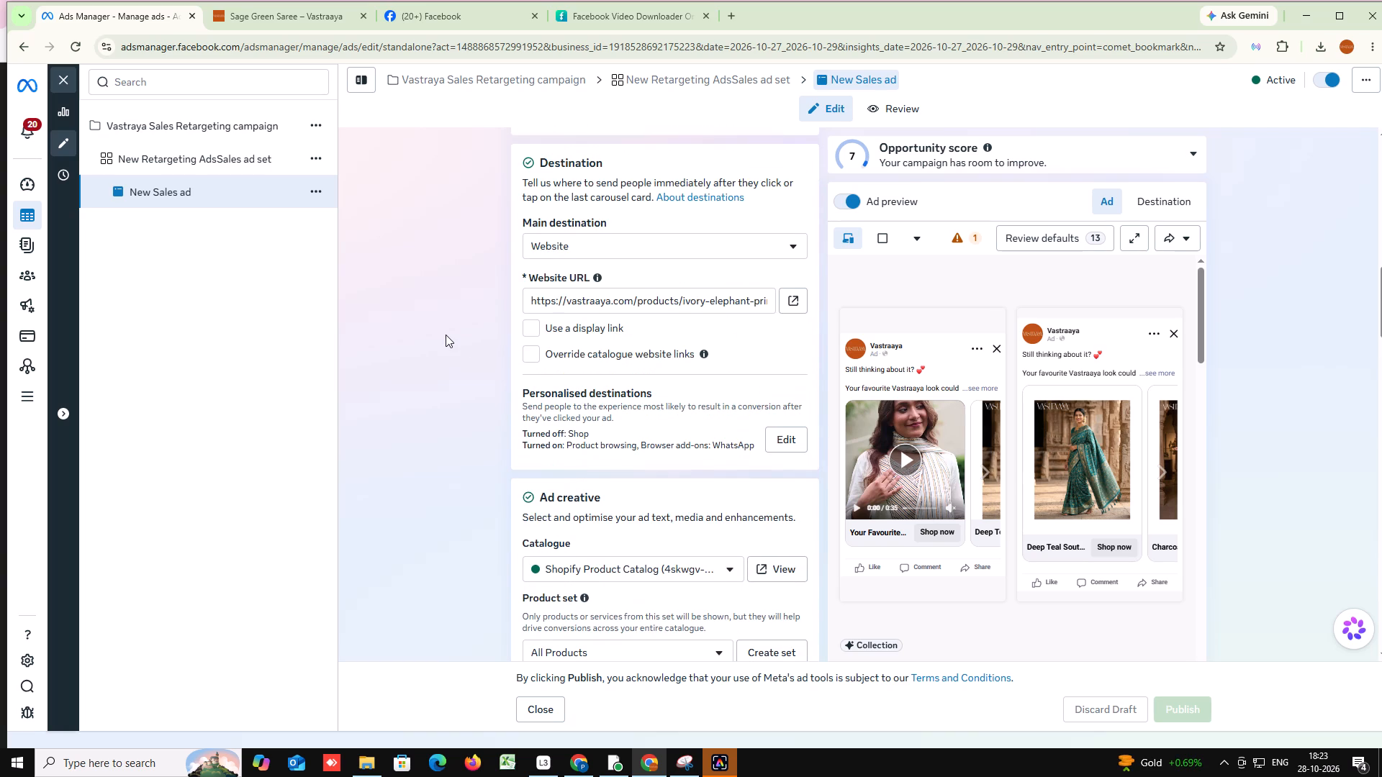
pyautogui.tripleClick(588, 304)
pyautogui.press('BackSpace')
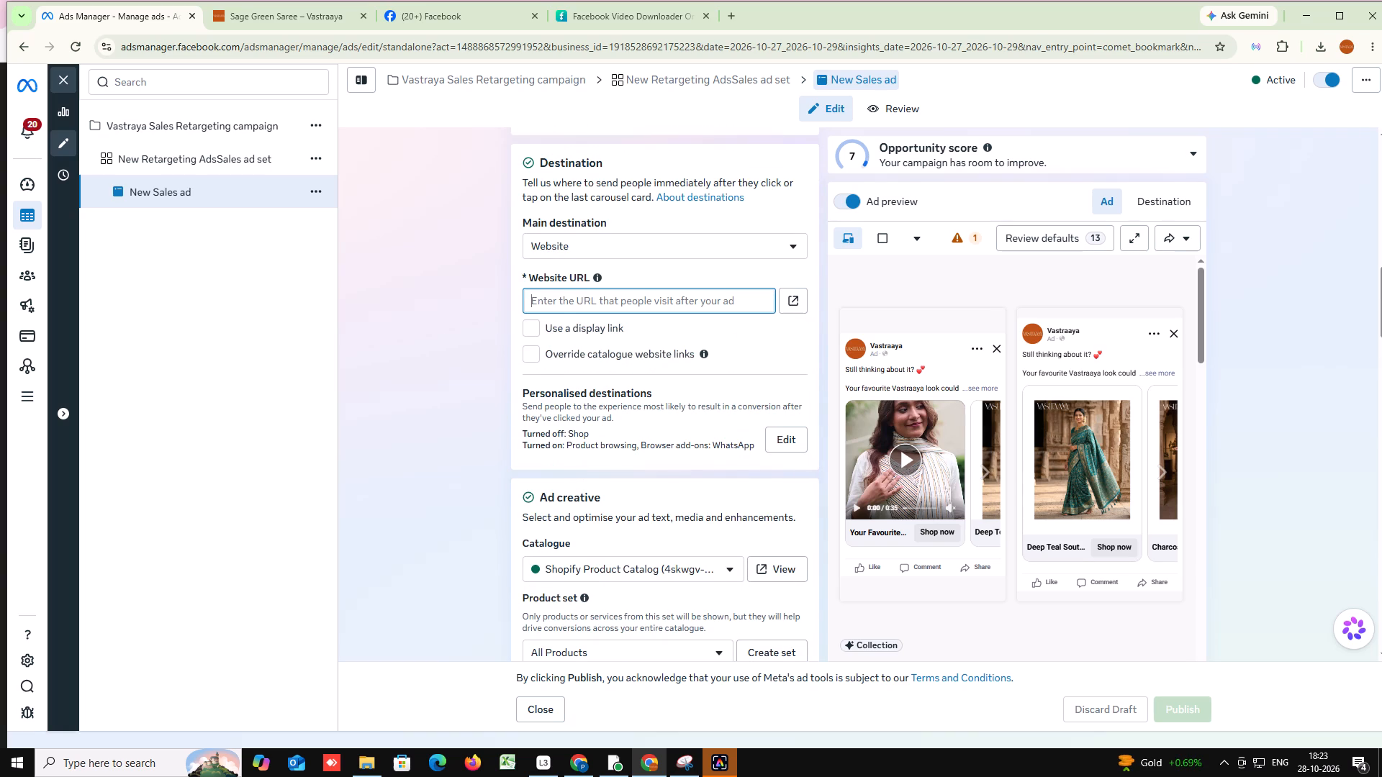
pyautogui.hotkey('ctrl', 'v')
pyautogui.click(450, 334)
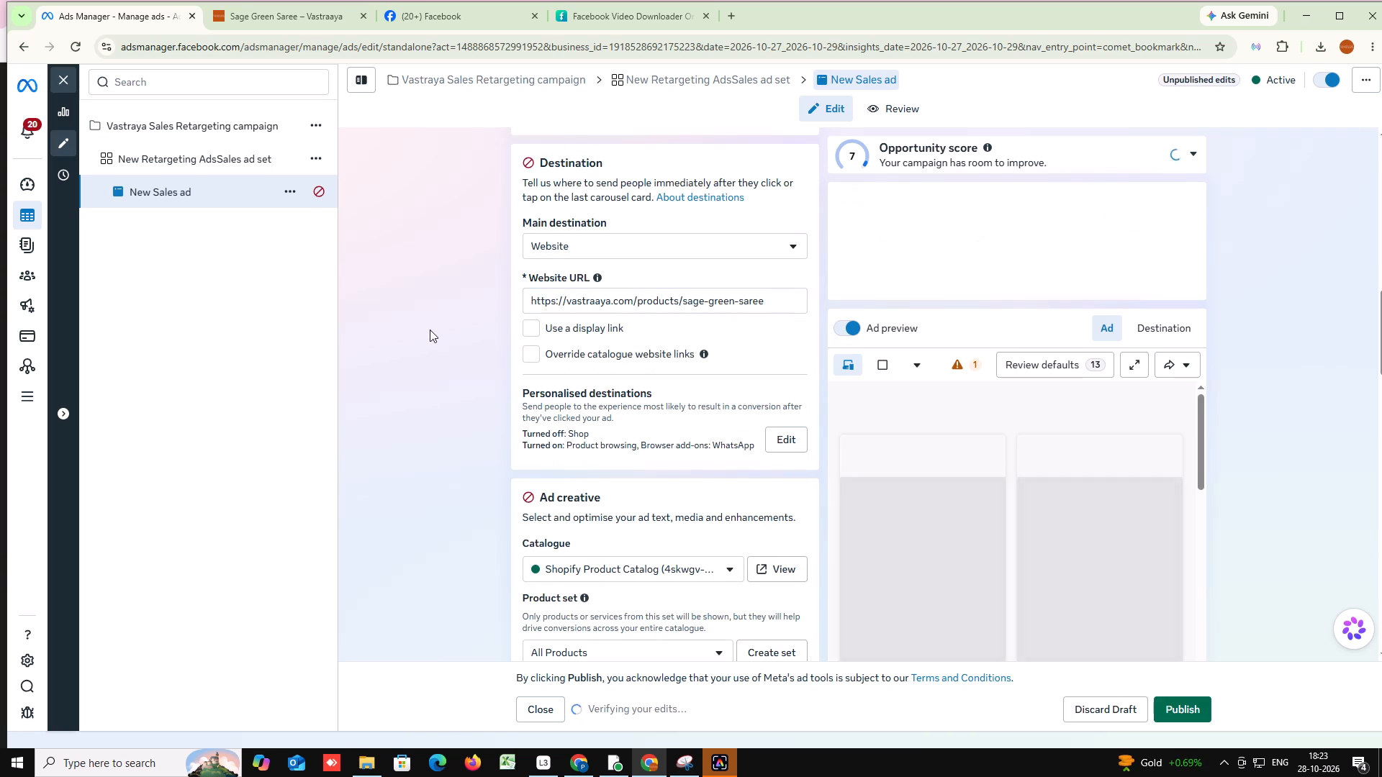
# Remove the existing uploaded video from the ad's cover or intro card media.
pyautogui.scroll(-4, 449, 391)
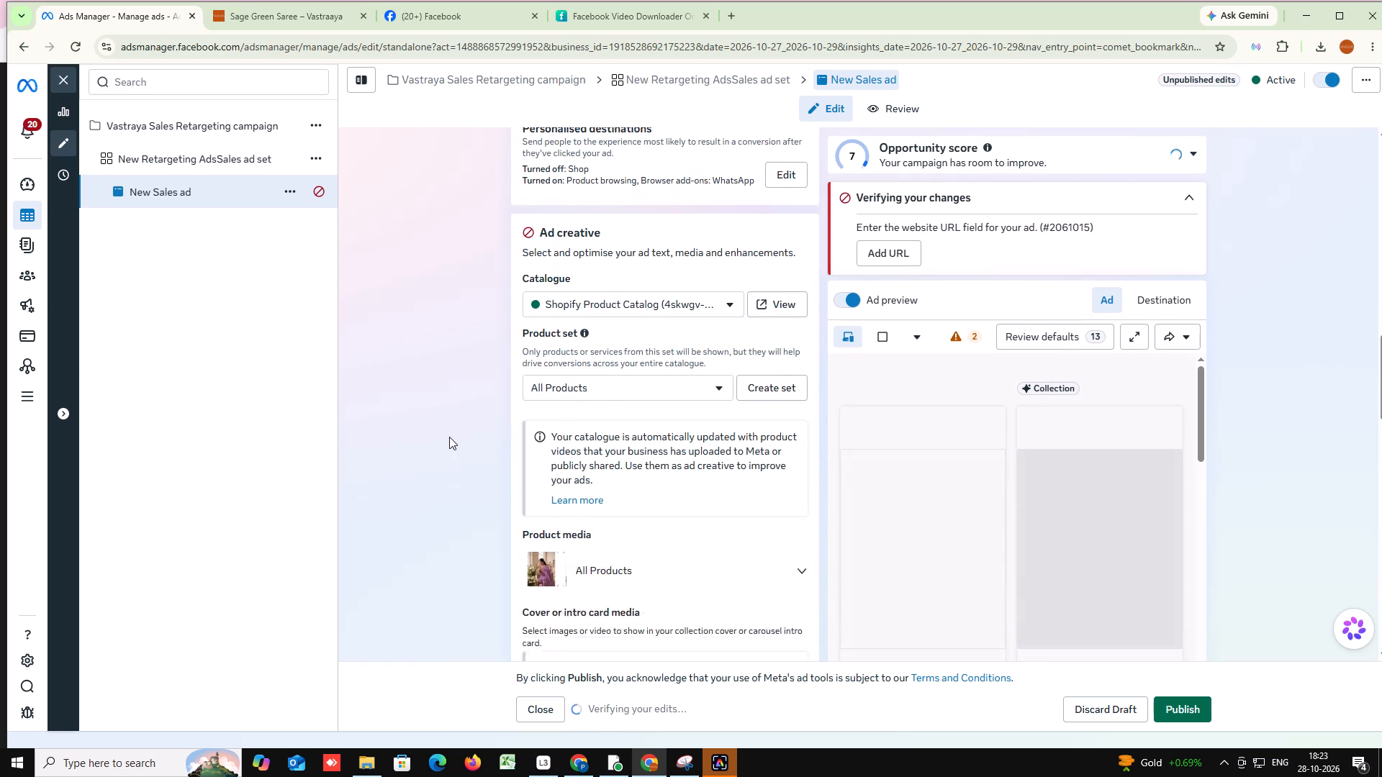
pyautogui.scroll(-5, 449, 435)
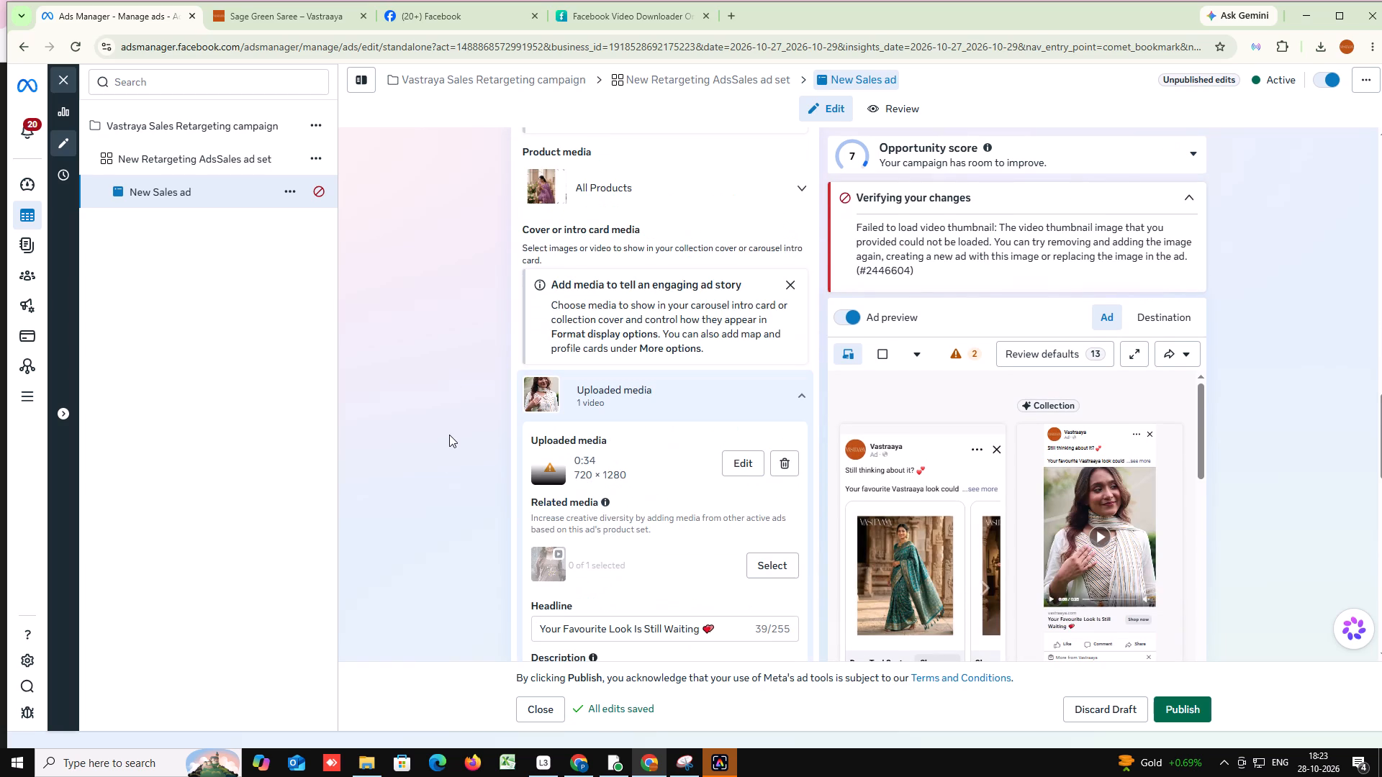
pyautogui.scroll(-1, 449, 435)
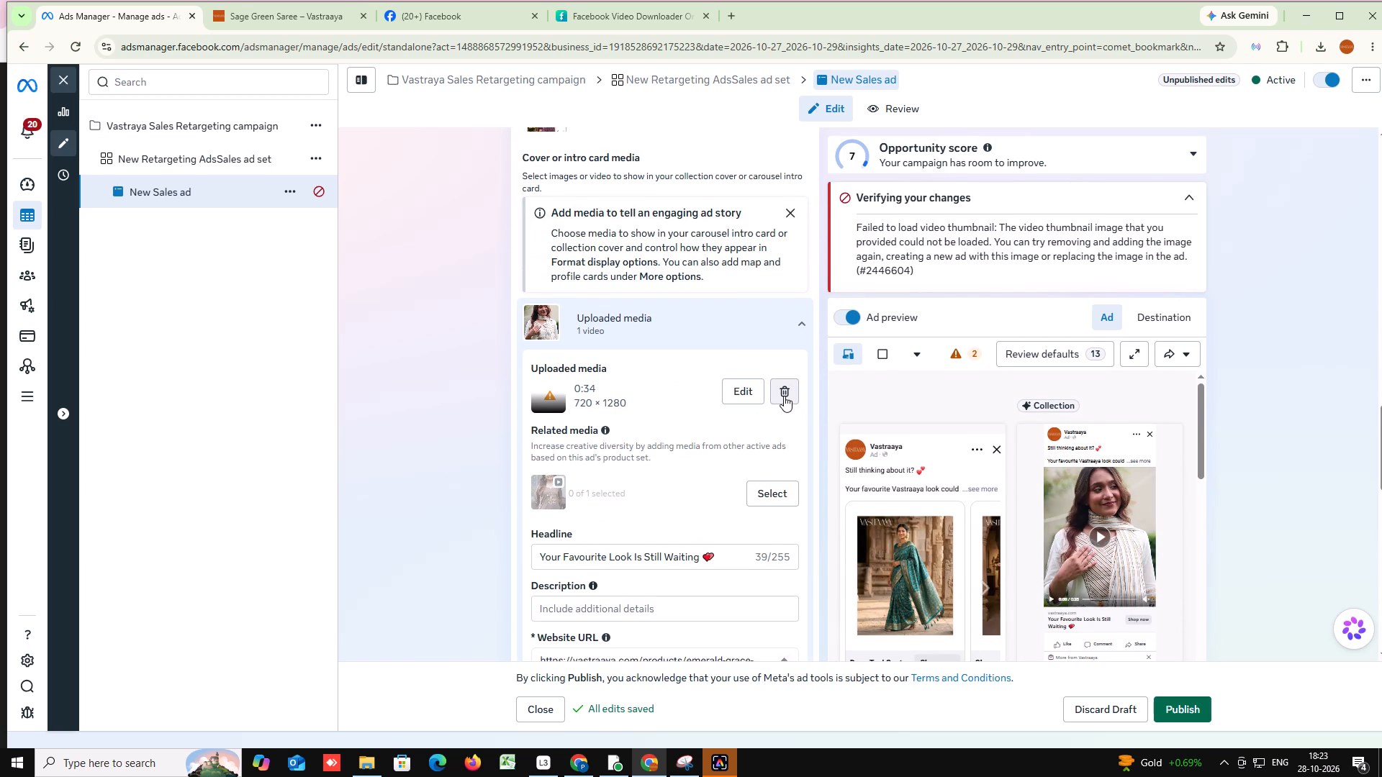
pyautogui.click(784, 396)
# Upload the "Draped in Elegance" video from Downloads and add it as the ad's cover or intro card media.
pyautogui.click(559, 373)
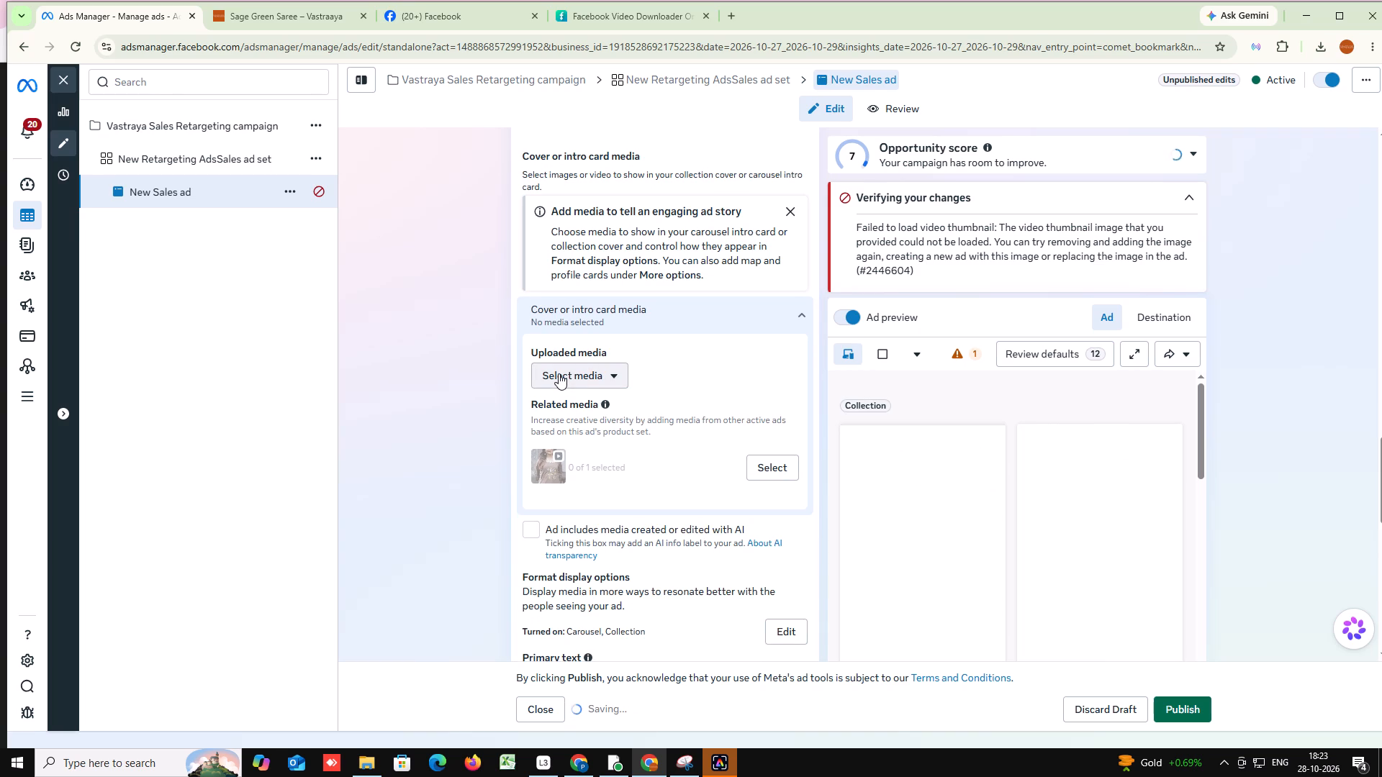
pyautogui.click(569, 435)
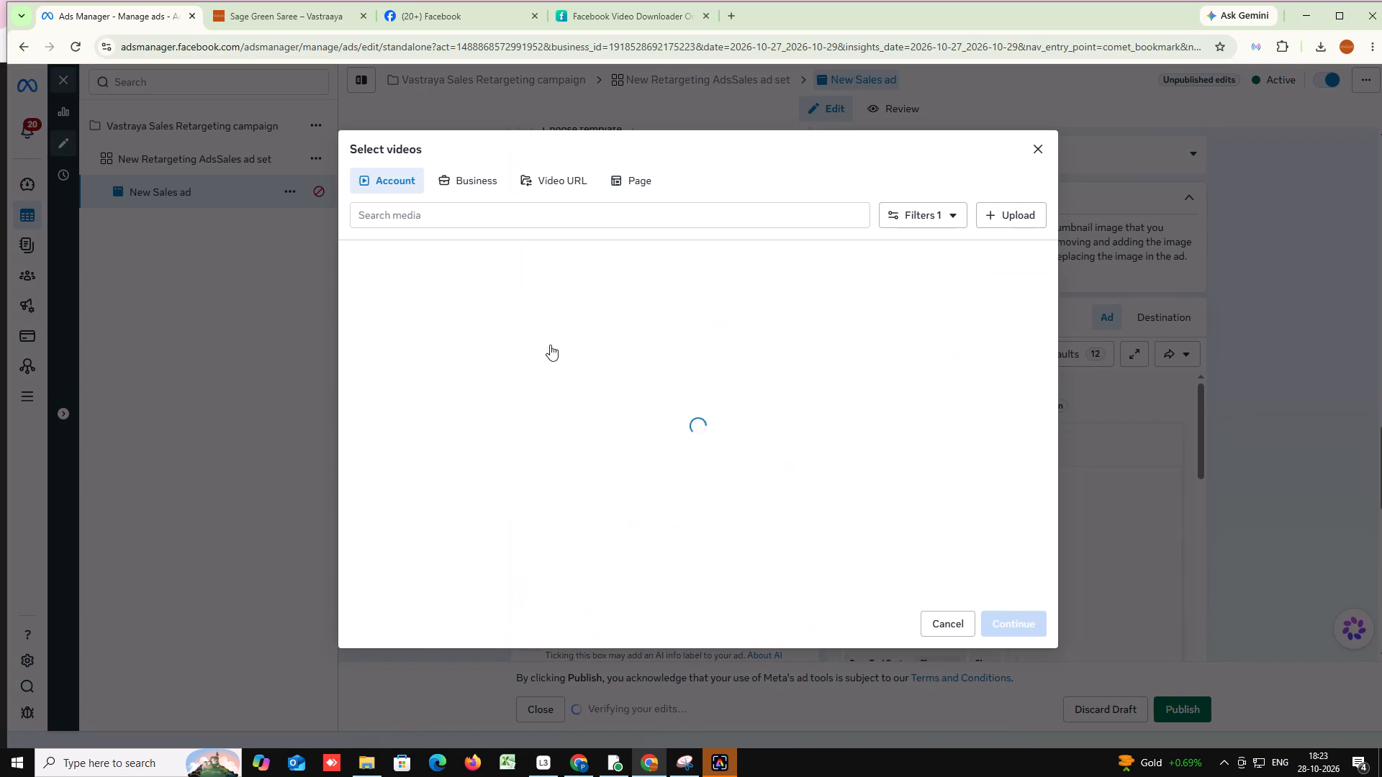
pyautogui.click(1020, 217)
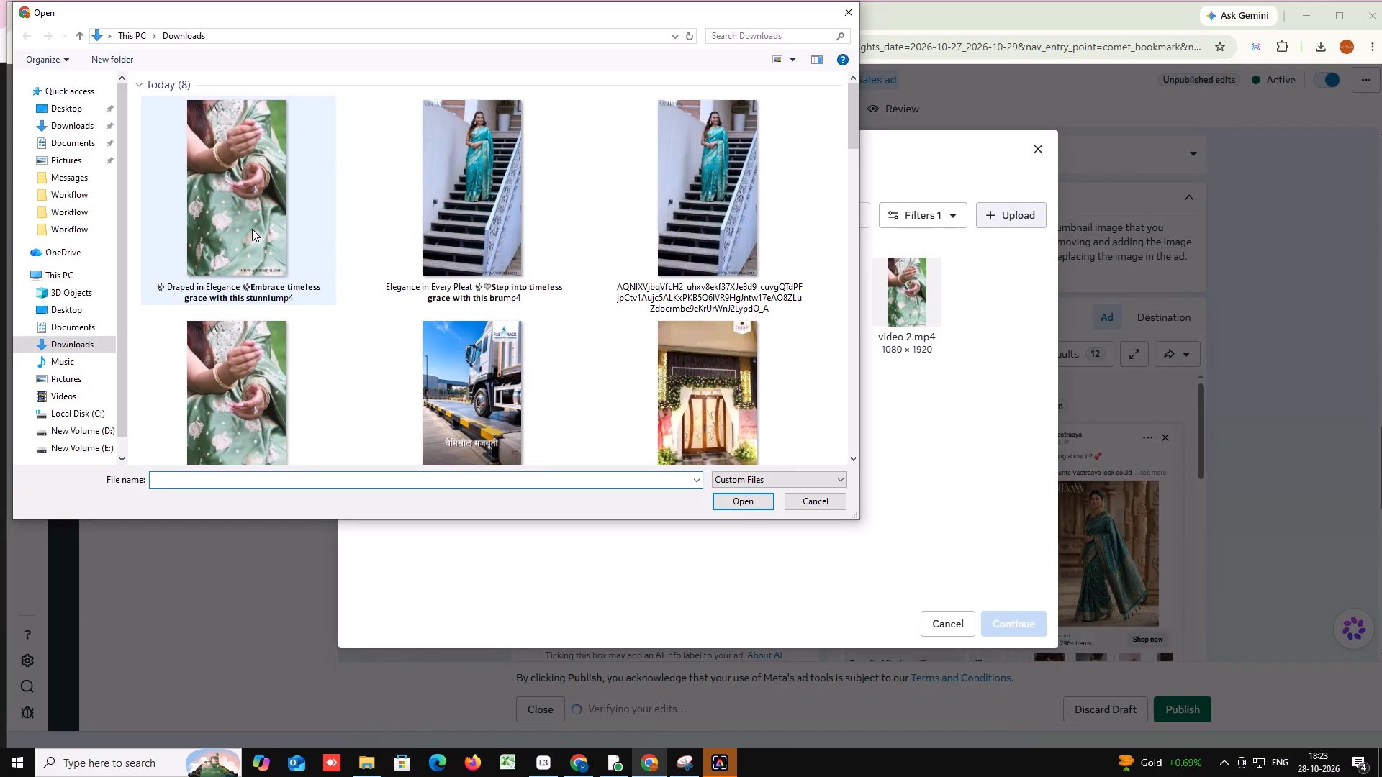
pyautogui.doubleClick(252, 229)
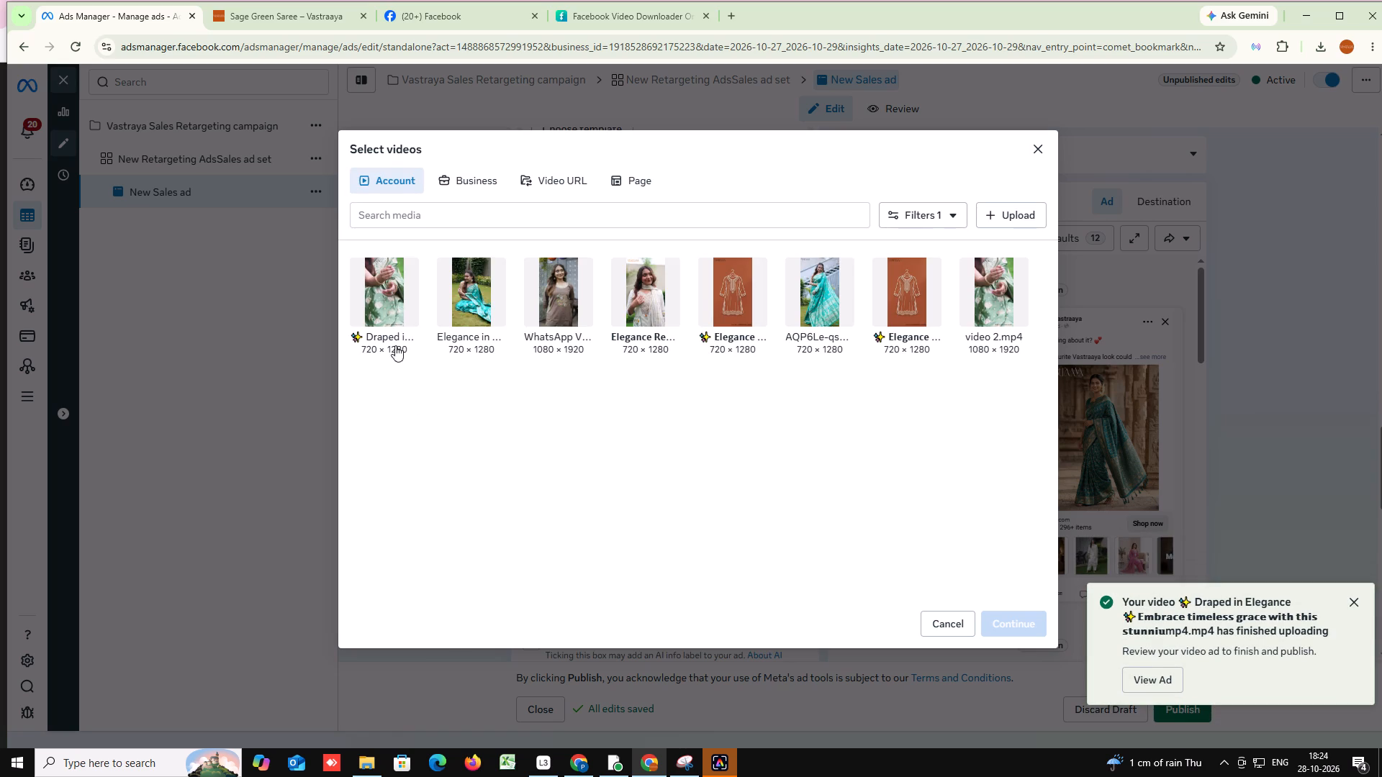
pyautogui.click(387, 313)
pyautogui.click(996, 614)
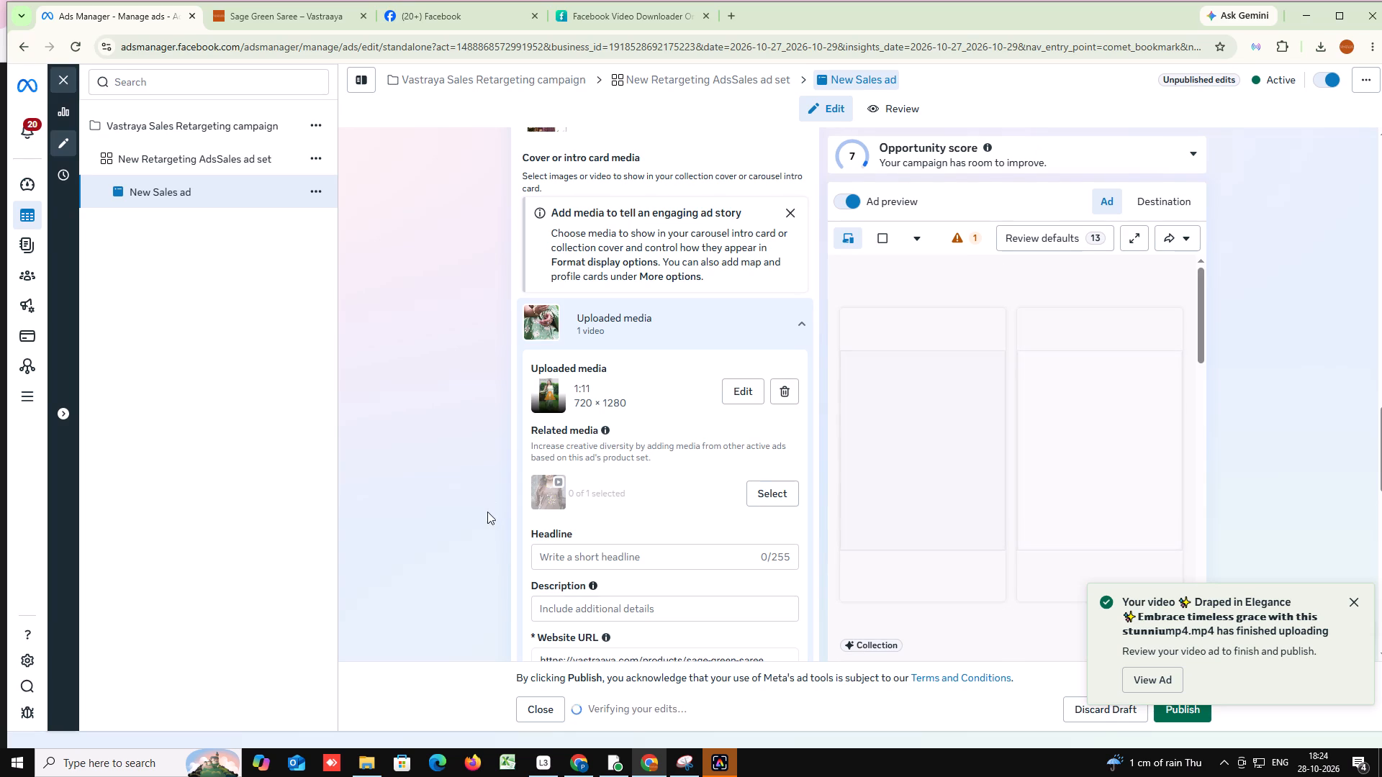
pyautogui.scroll(-2, 446, 475)
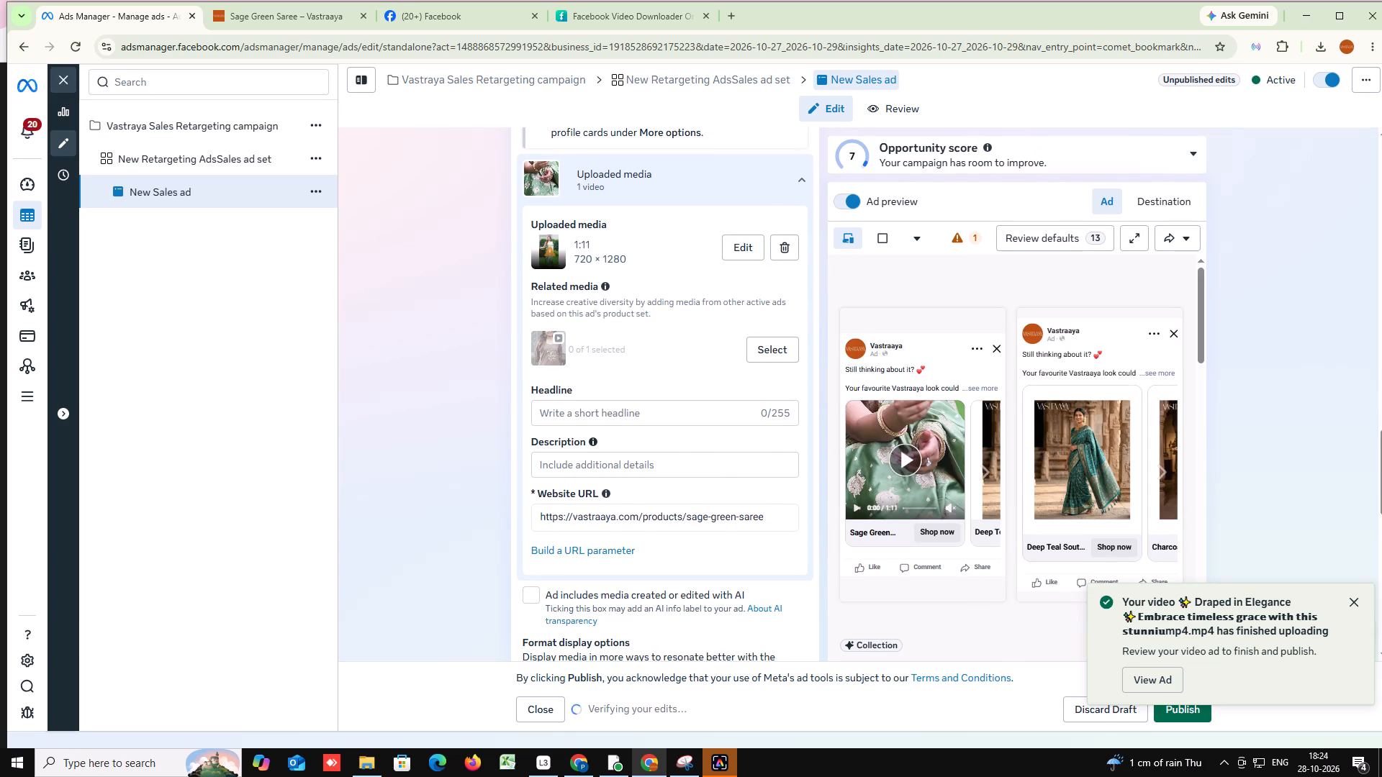
pyautogui.tripleClick(663, 509)
pyautogui.press('BackSpace')
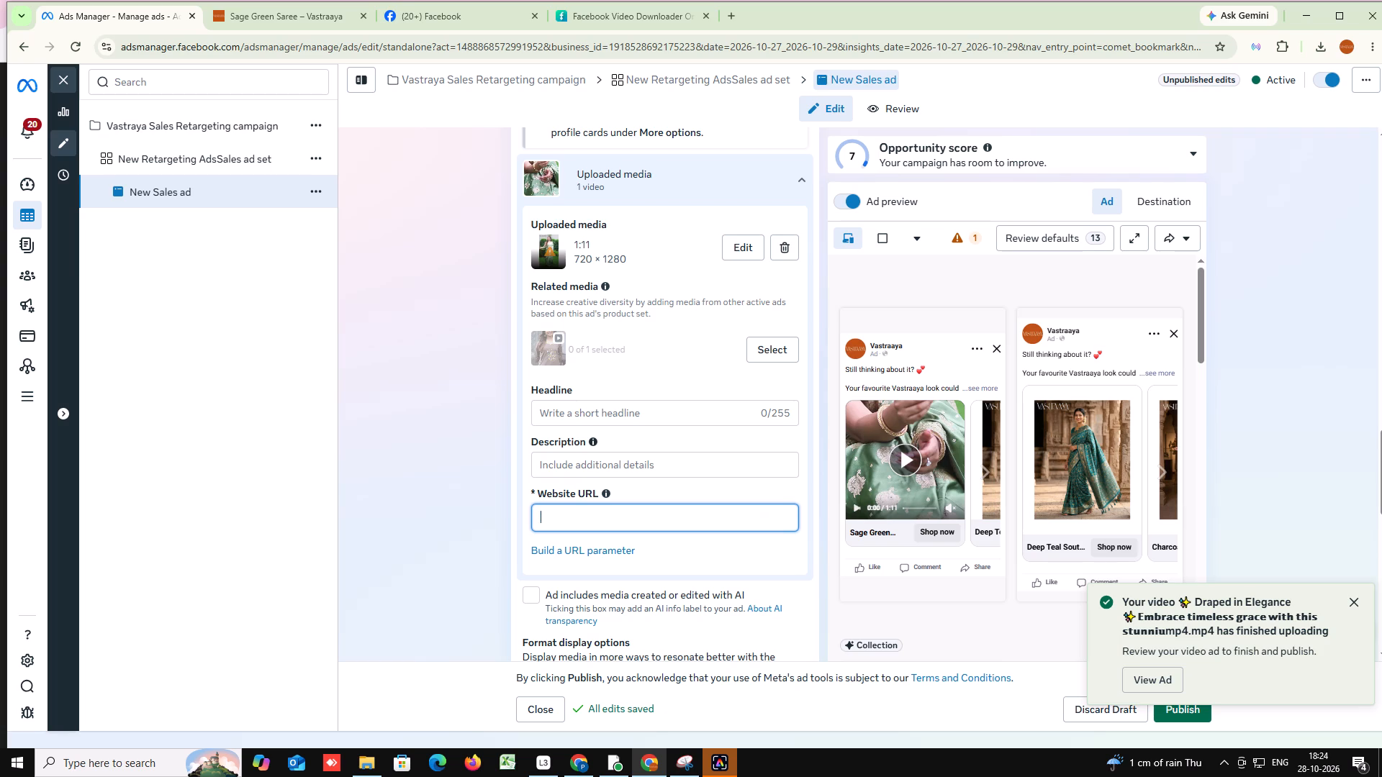
pyautogui.hotkey('ctrl', 'v')
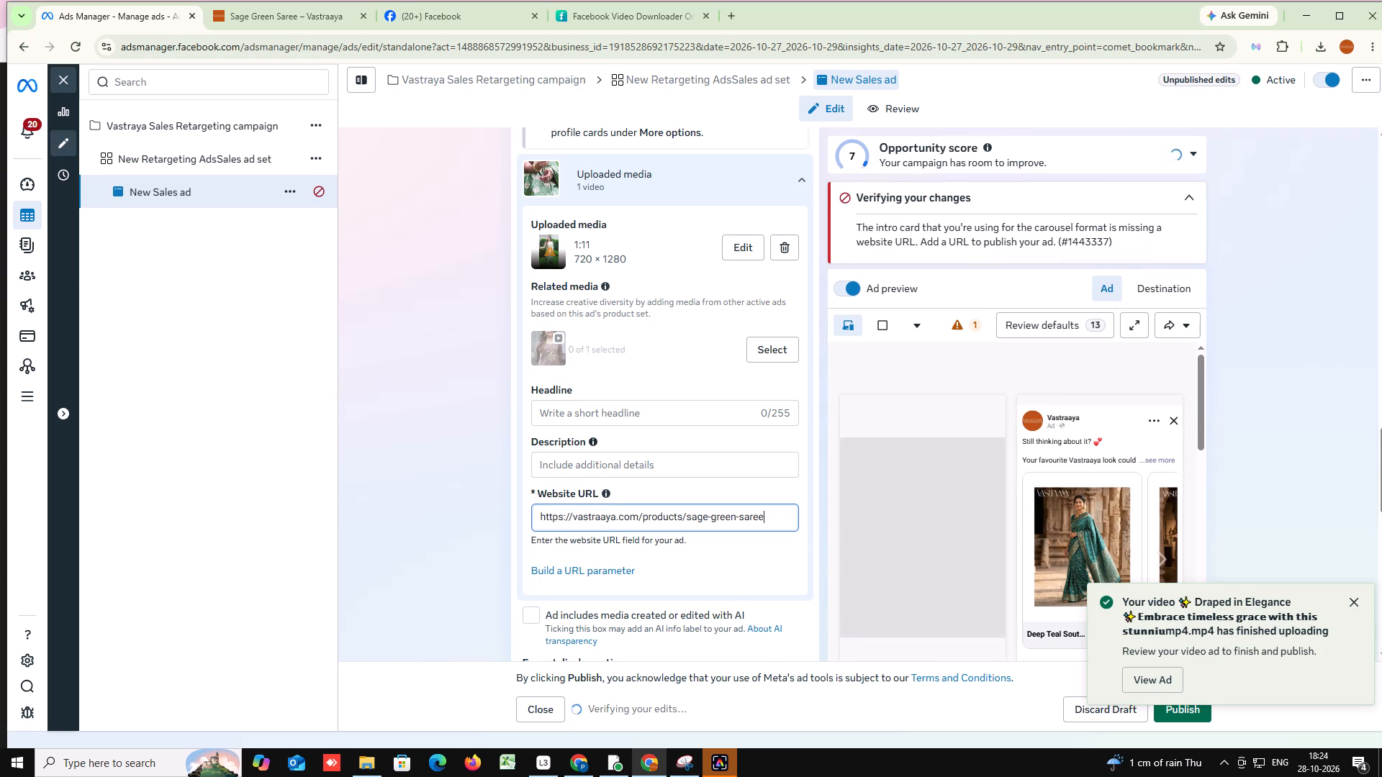
pyautogui.click(452, 440)
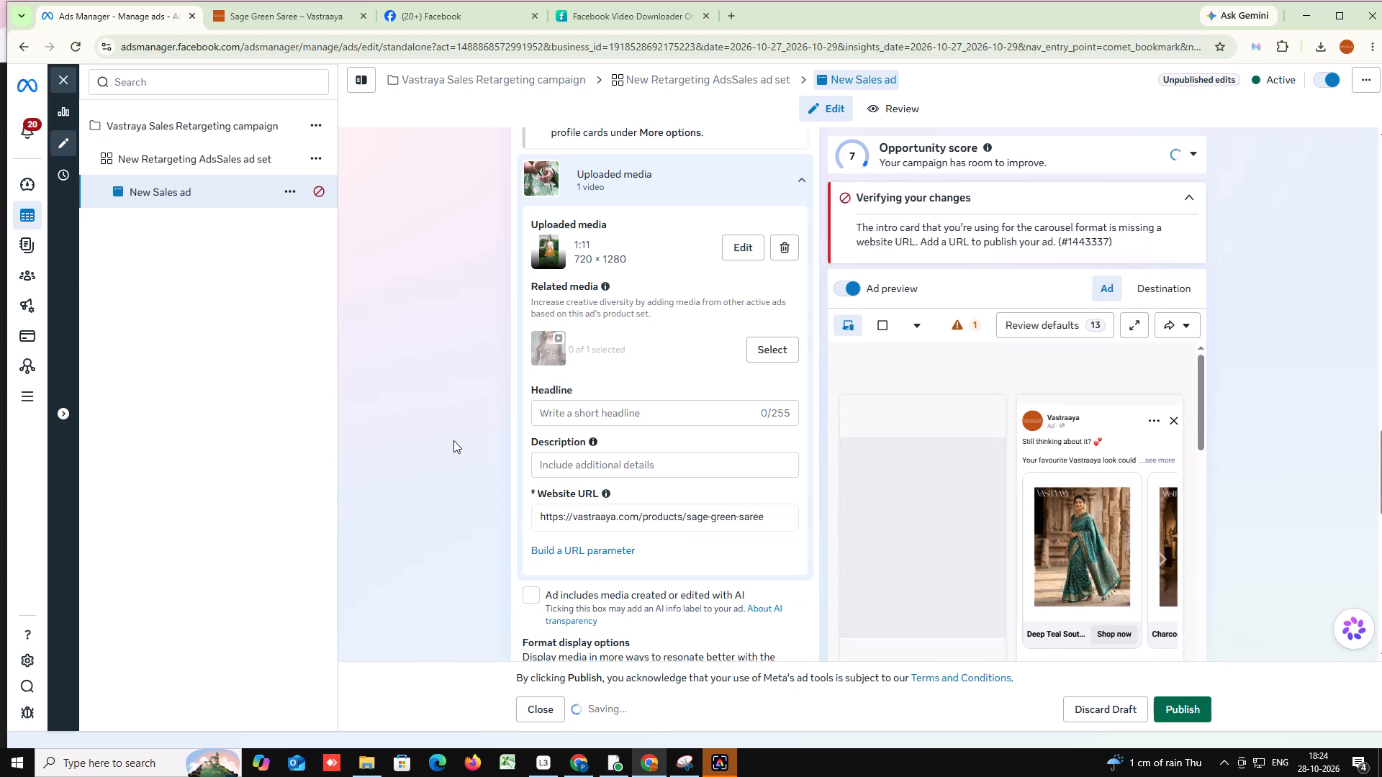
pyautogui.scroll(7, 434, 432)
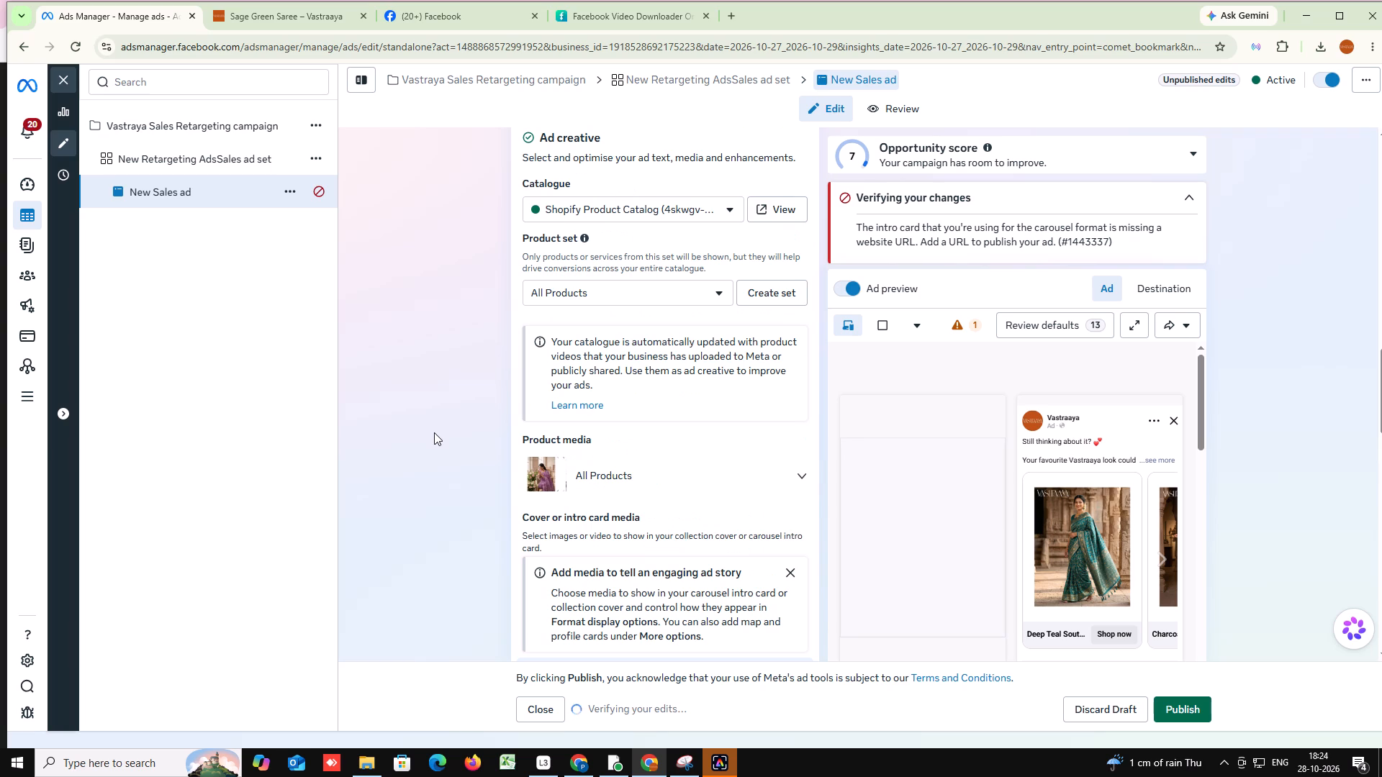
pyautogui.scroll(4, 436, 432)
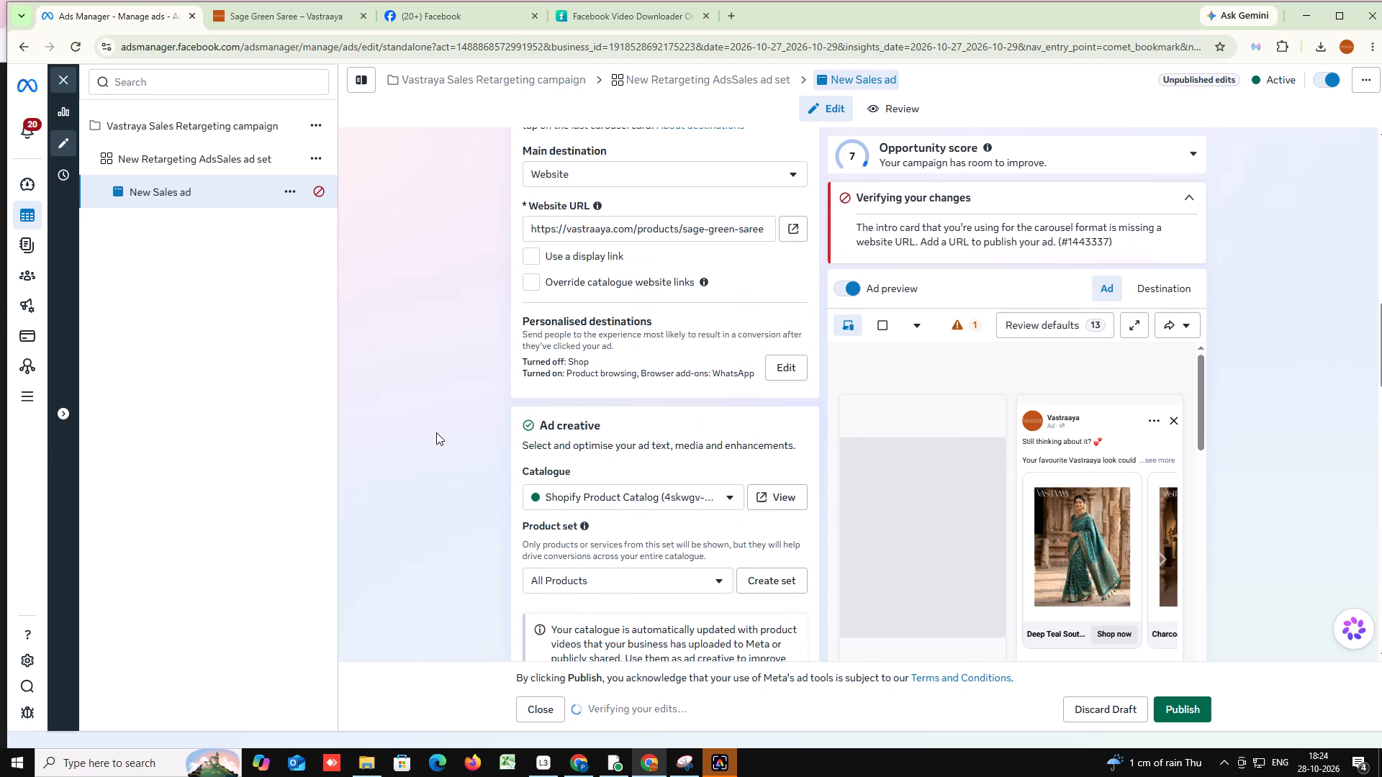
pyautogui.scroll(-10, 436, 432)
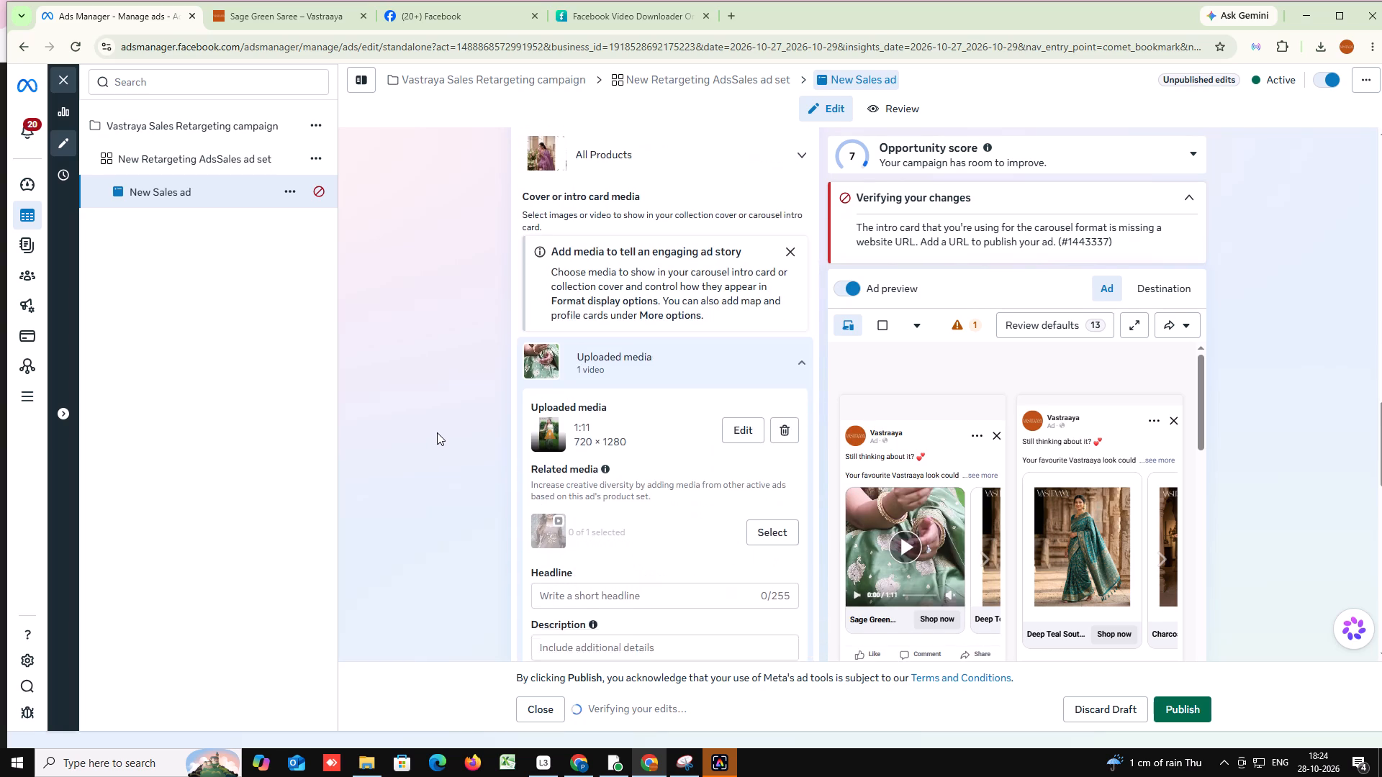
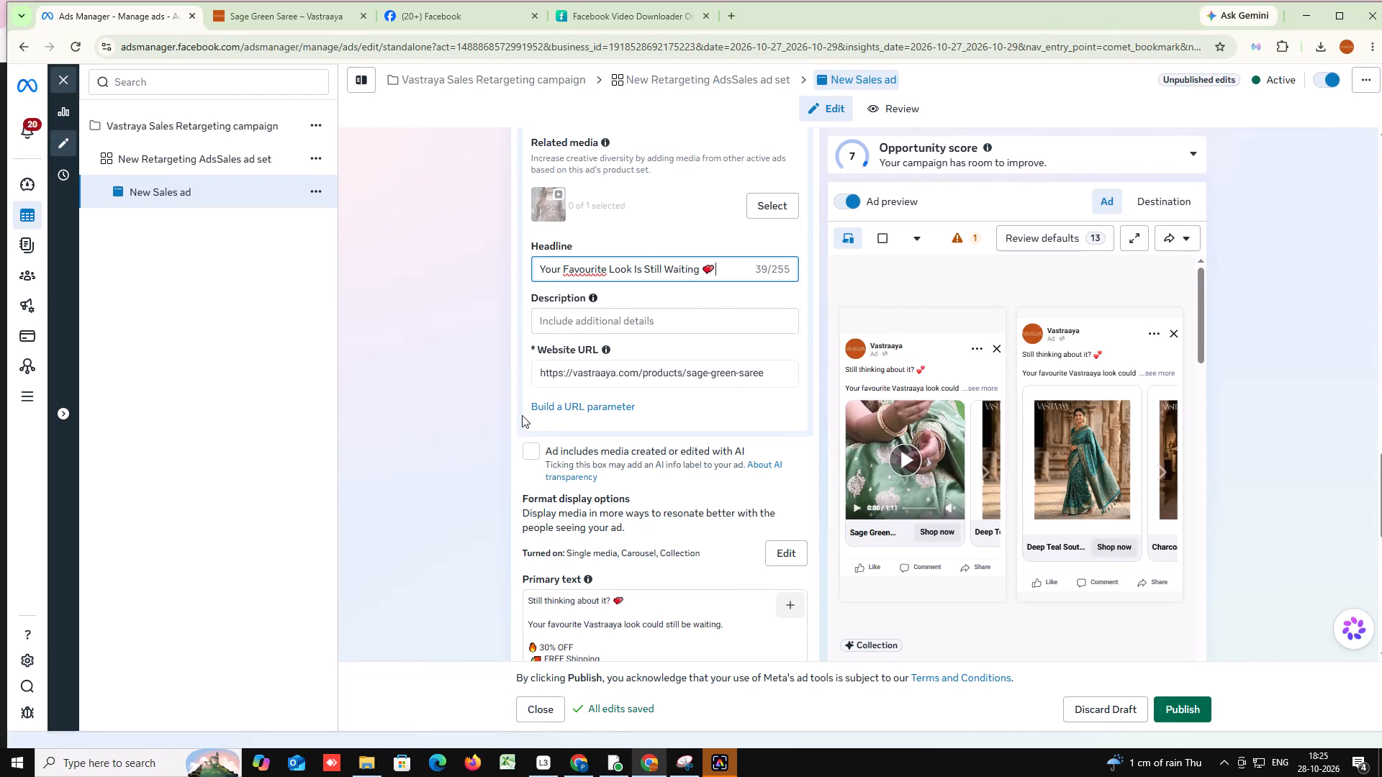
# Check the New Sales ad's remaining settings, from primary text down to tracking, and publish the edited ad.
pyautogui.click(438, 378)
pyautogui.scroll(-4, 414, 378)
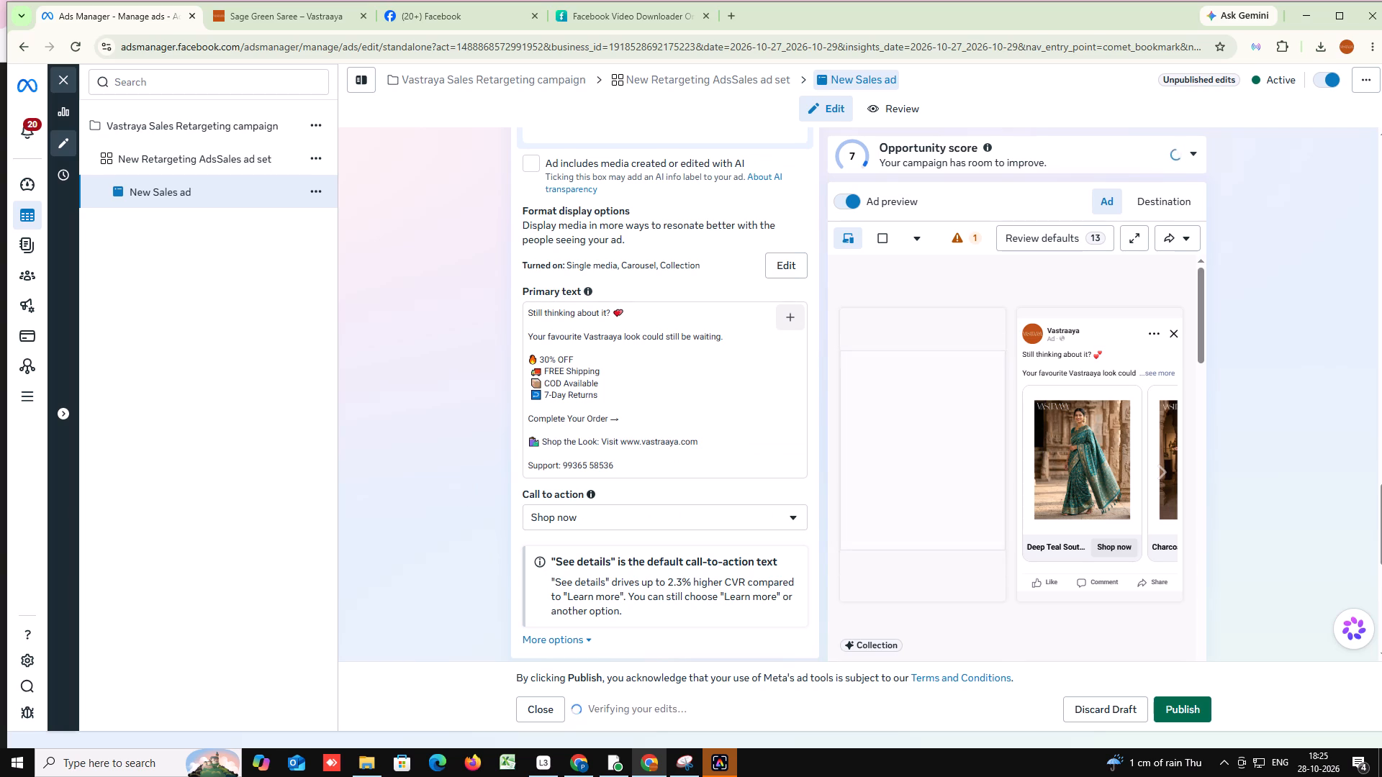
pyautogui.scroll(-1, 600, 404)
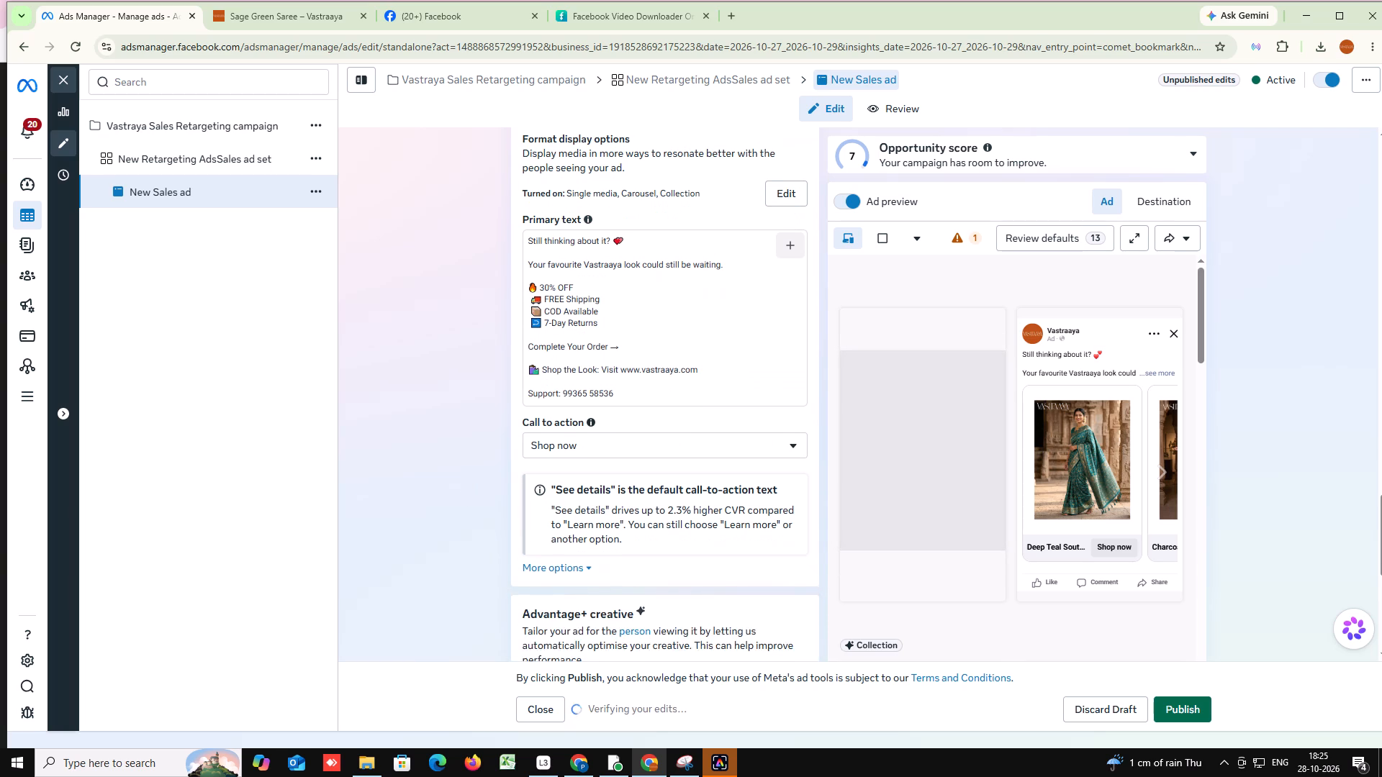
pyautogui.scroll(-8, 600, 404)
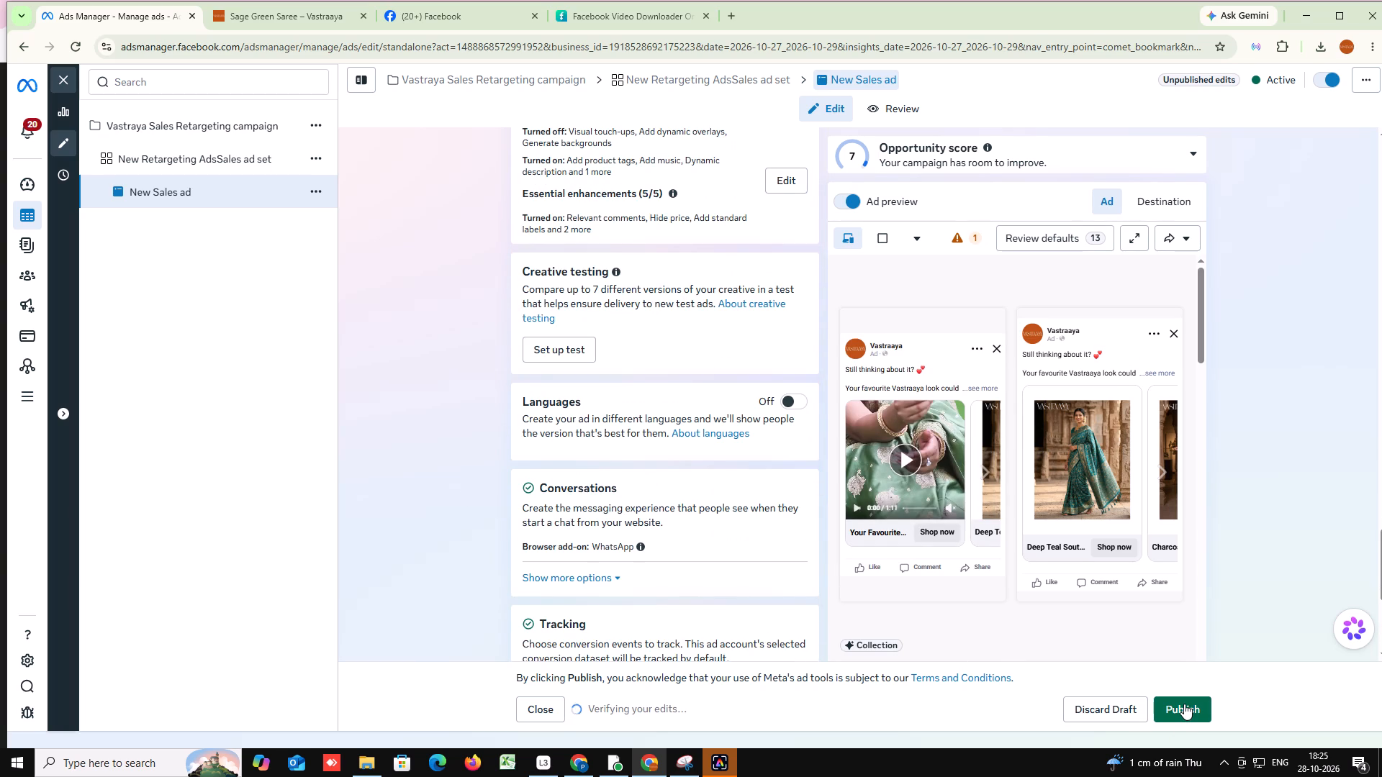
pyautogui.scroll(-3, 625, 538)
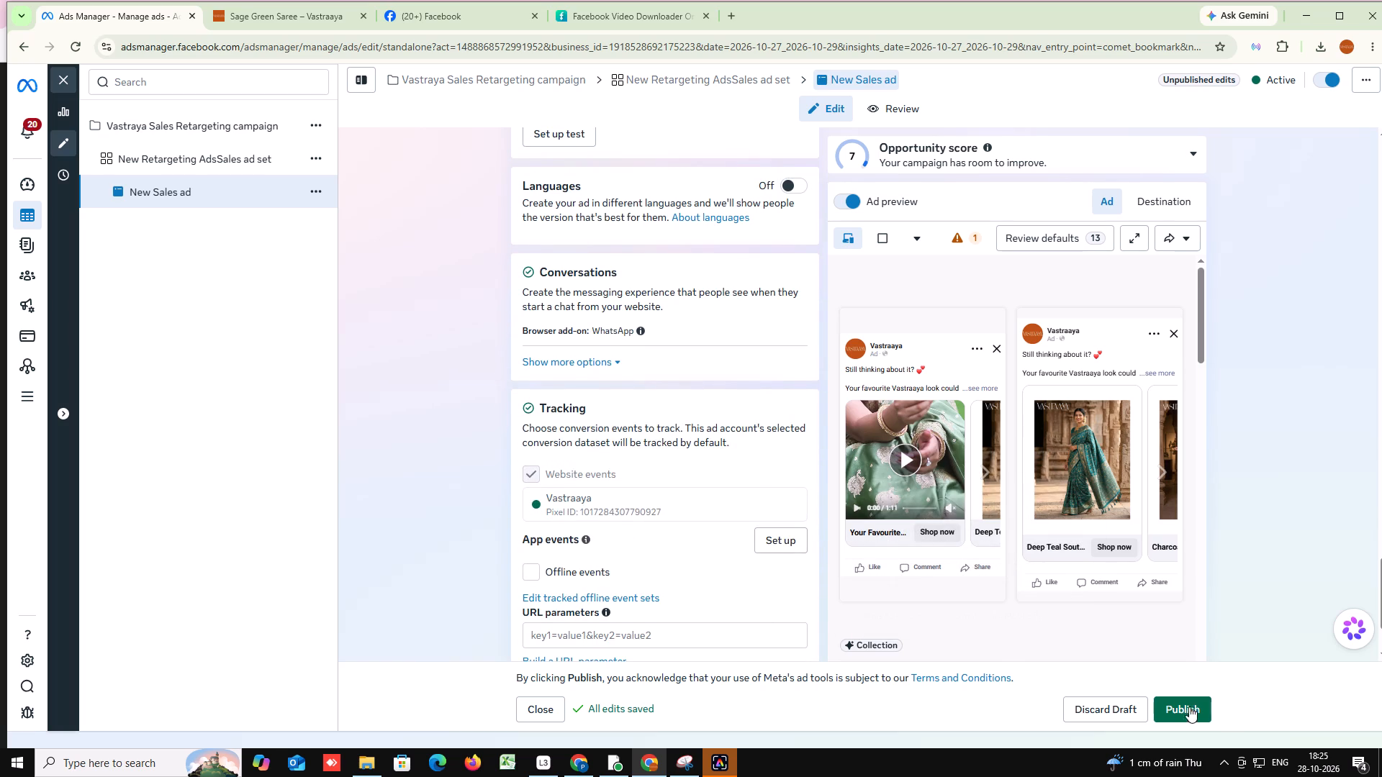
pyautogui.click(1182, 704)
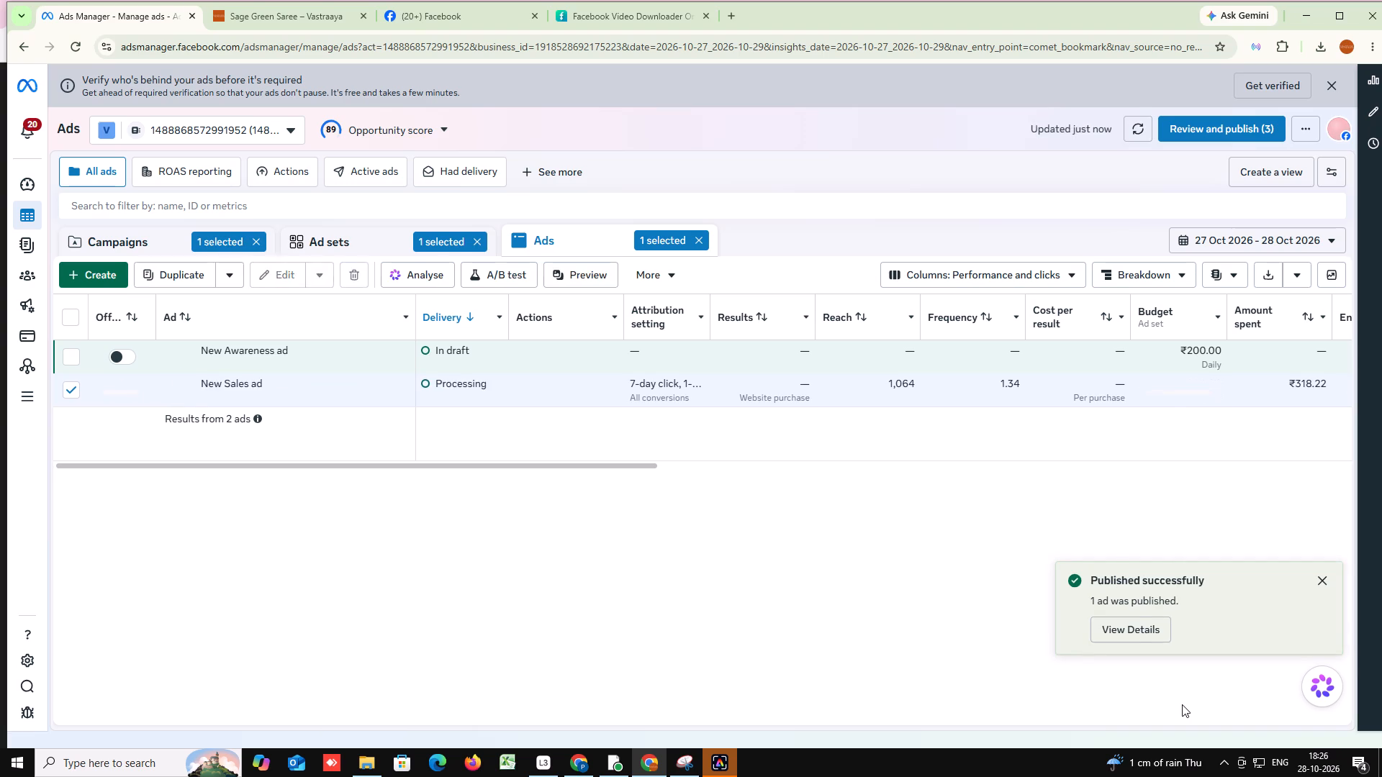
# Dismiss the publishing notice and clear the ad, ad set and campaign selections, returning to the full campaigns list.
pyautogui.click(1323, 577)
pyautogui.click(699, 245)
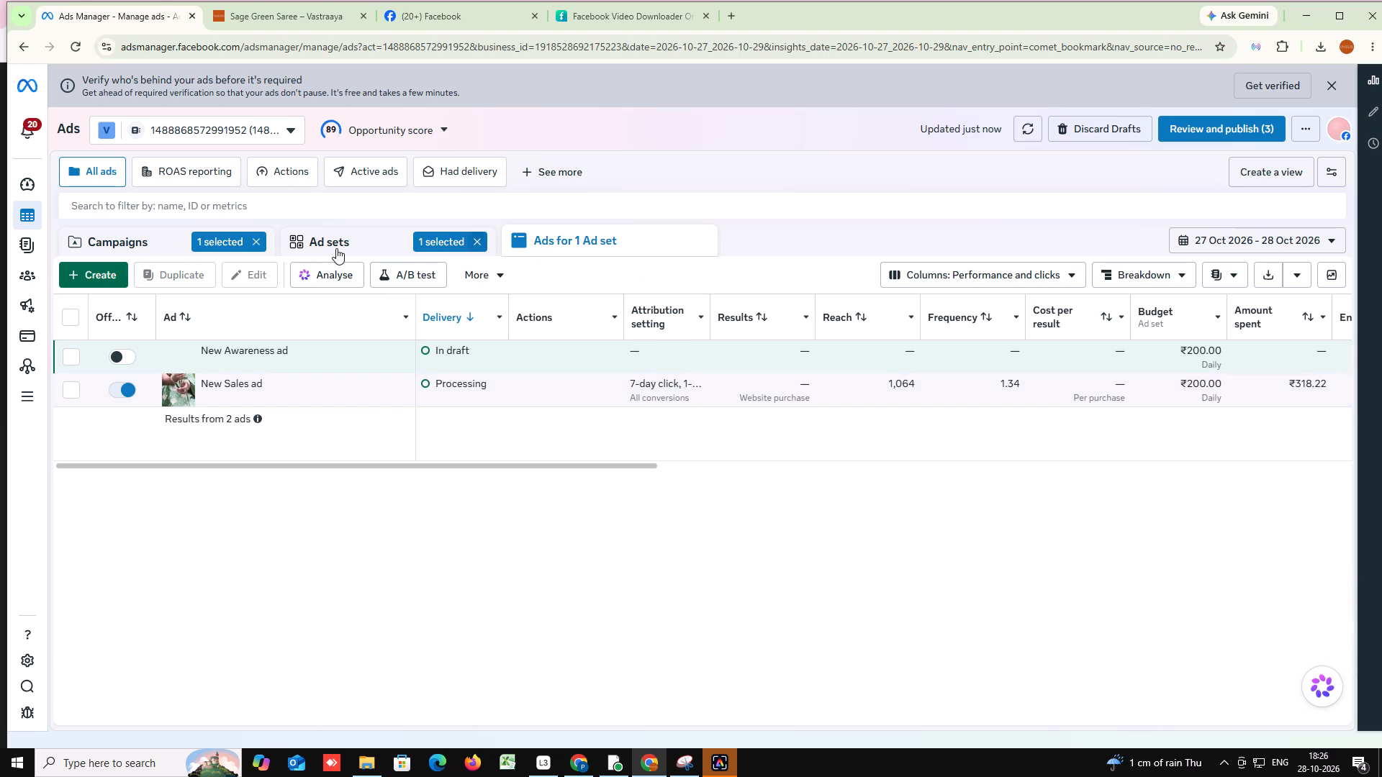
pyautogui.click(336, 248)
pyautogui.click(476, 235)
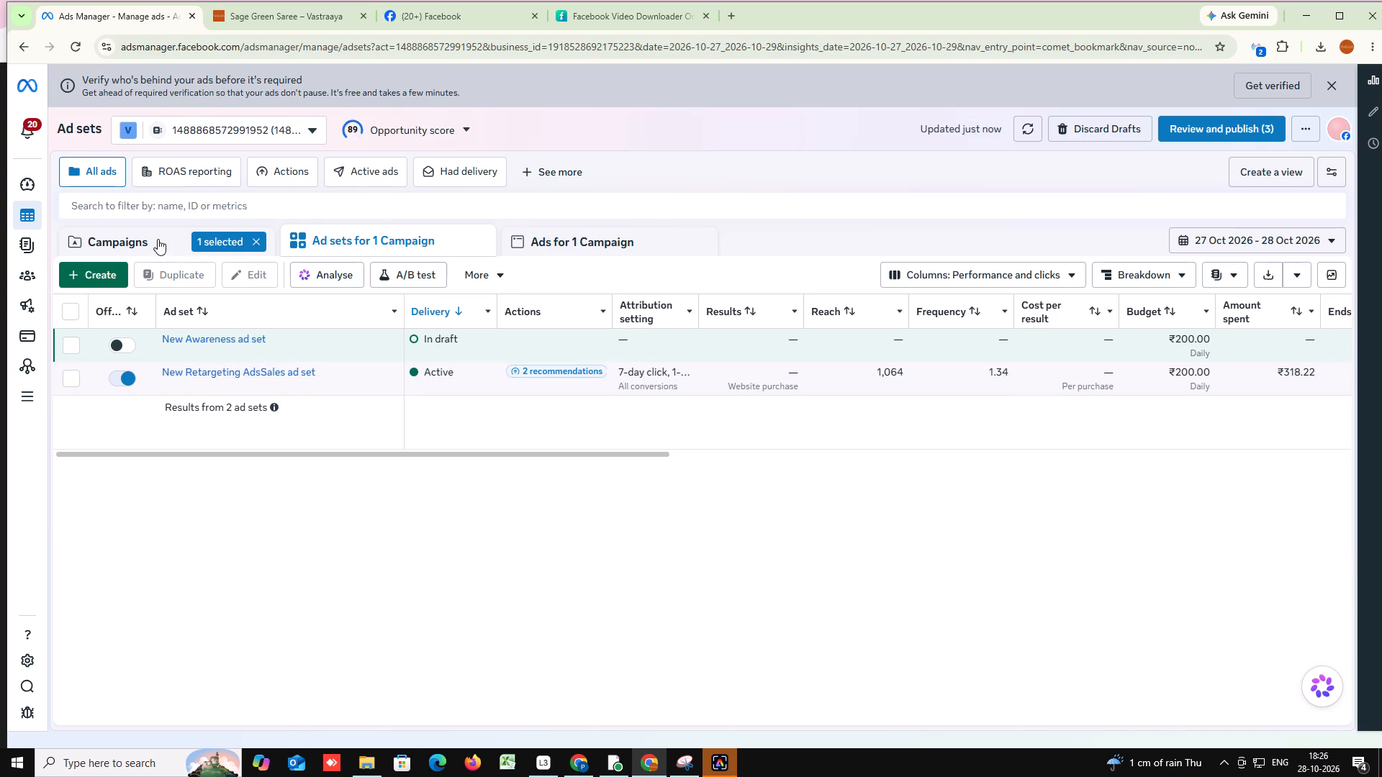
pyautogui.click(150, 235)
pyautogui.click(253, 239)
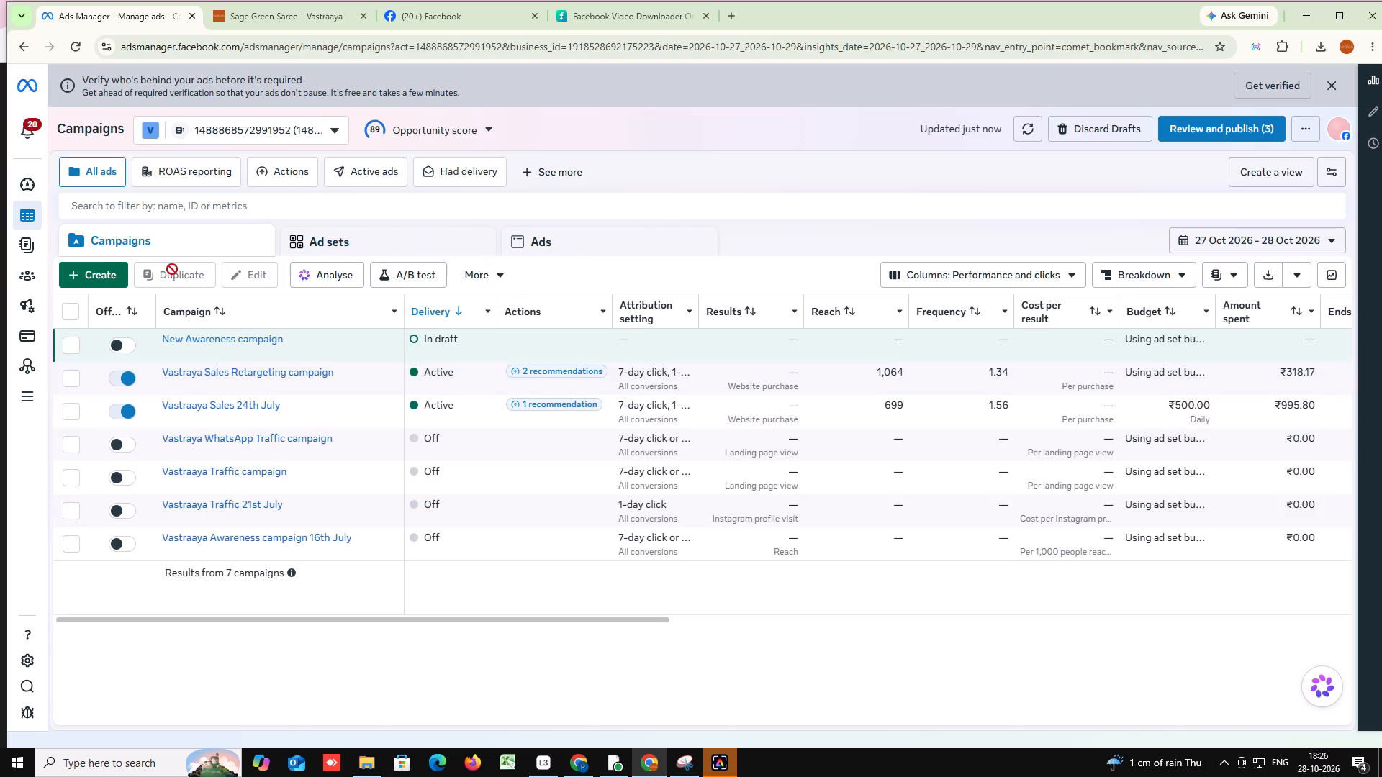